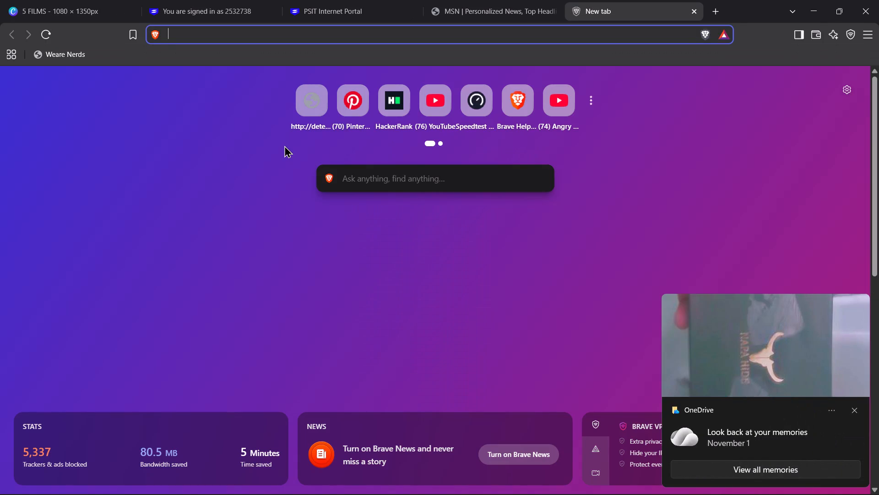
Switch to the 5 FILMS design open in Canva.
left_click(74, 1)
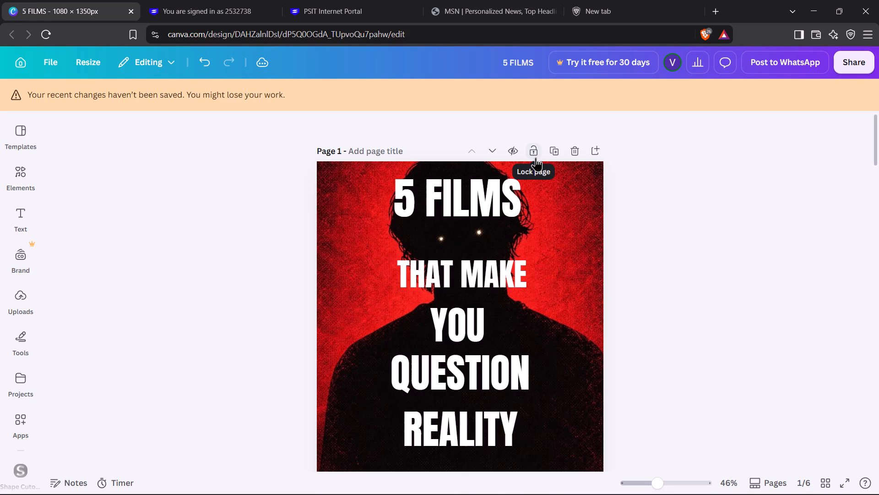
Open the download settings for the 5 FILMS design from its sharing options.
left_click(770, 69)
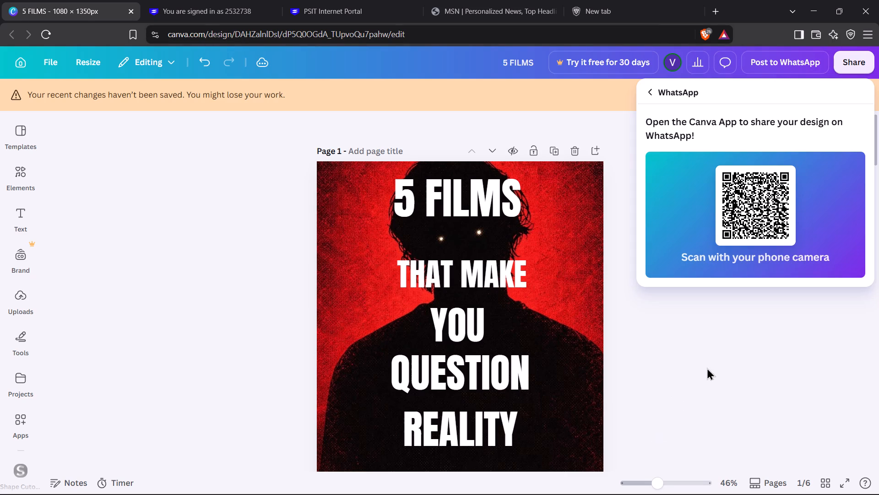
left_click(707, 368)
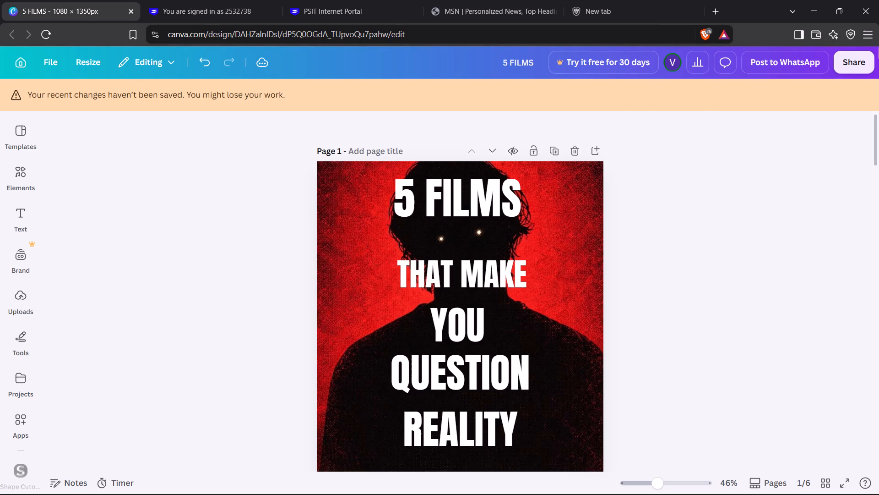
left_click(866, 64)
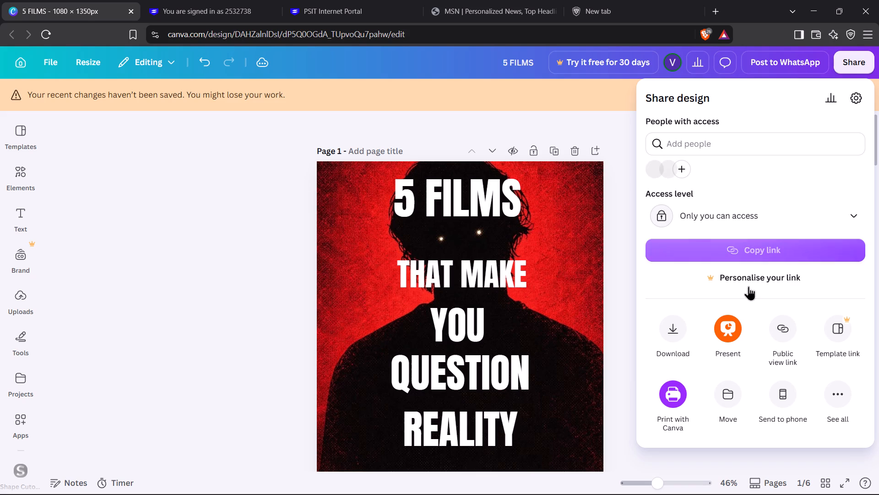
left_click(676, 331)
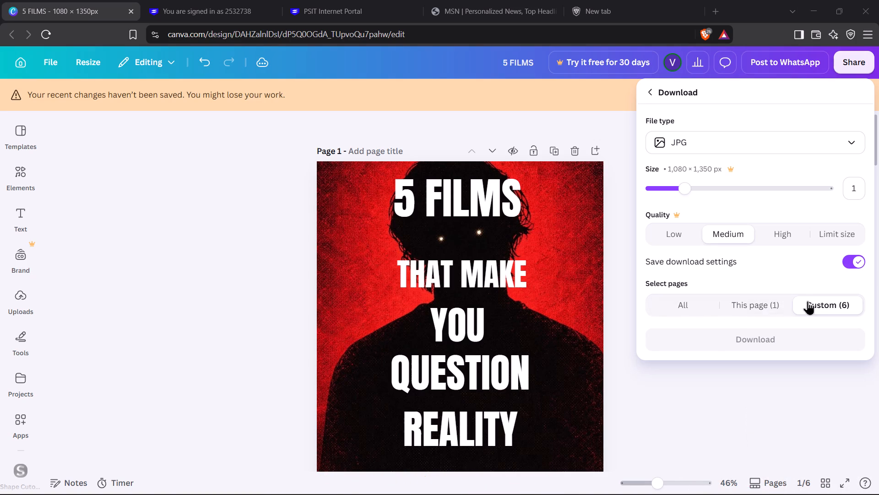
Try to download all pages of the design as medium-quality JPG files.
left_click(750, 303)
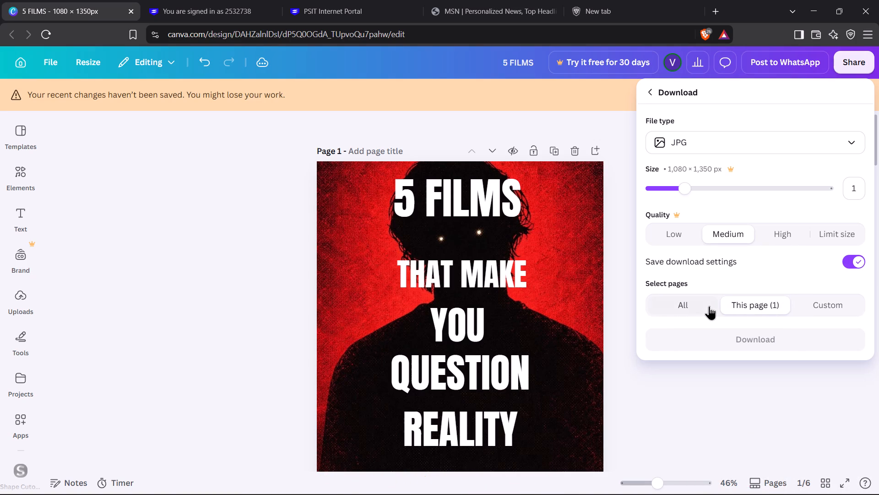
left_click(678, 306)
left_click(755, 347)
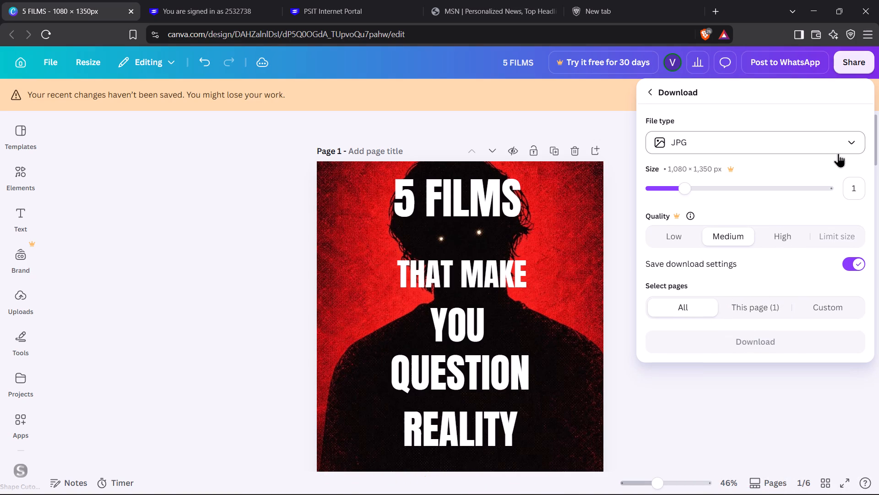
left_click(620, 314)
Review the carousel pages from the cover through the PAPARIKA and THE TRUEMAN SHOW pages, checking the text and layout.
scroll(620, 314, "down", 1)
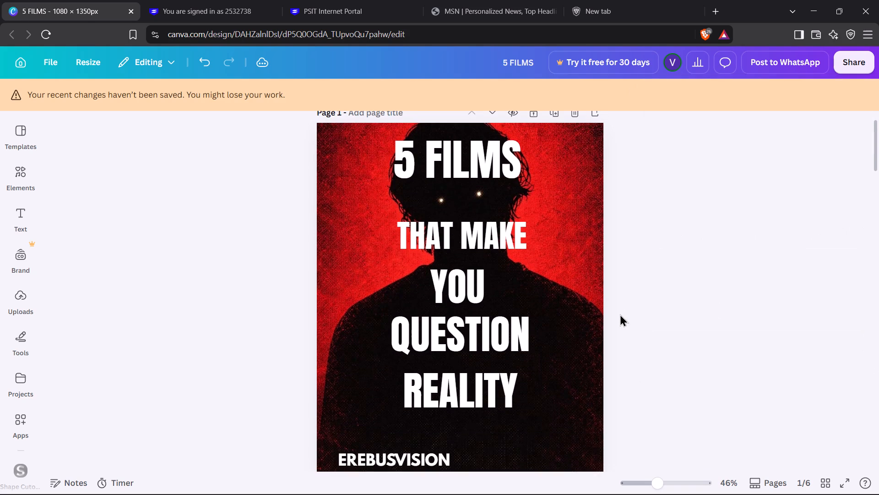
scroll(620, 314, "down", 6)
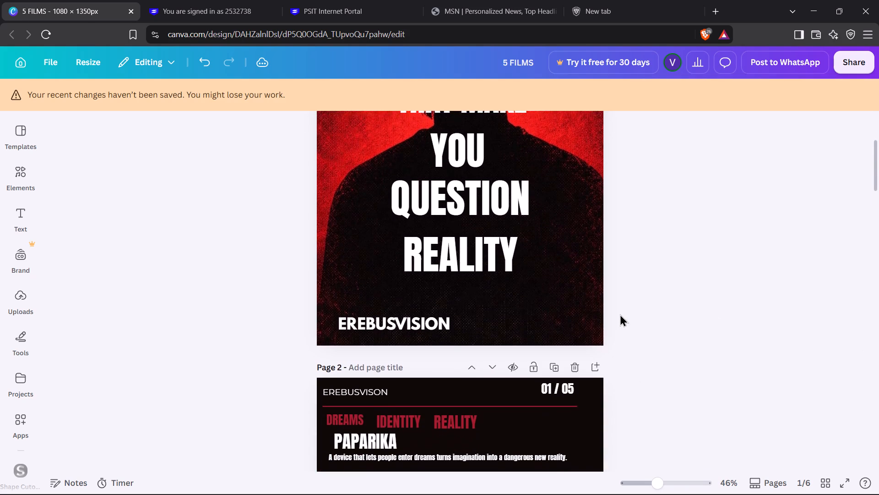
scroll(620, 314, "down", 4)
scroll(620, 314, "up", 7)
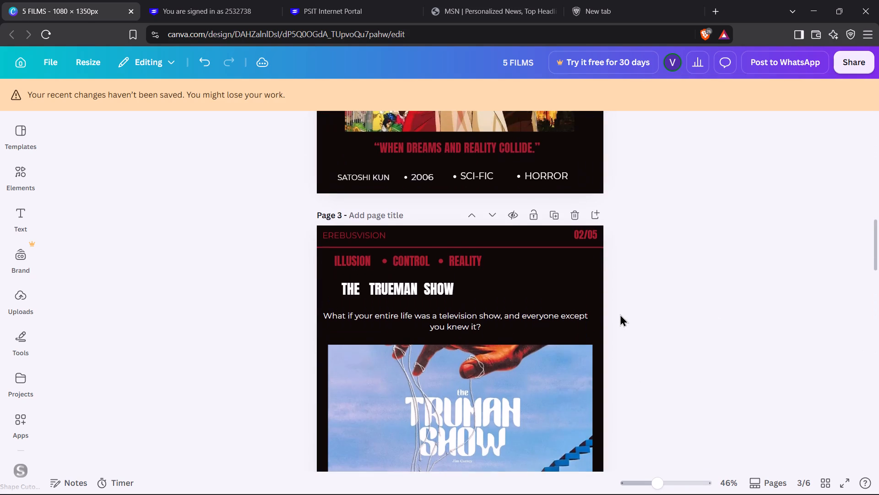
scroll(620, 314, "up", 6)
scroll(620, 314, "down", 3)
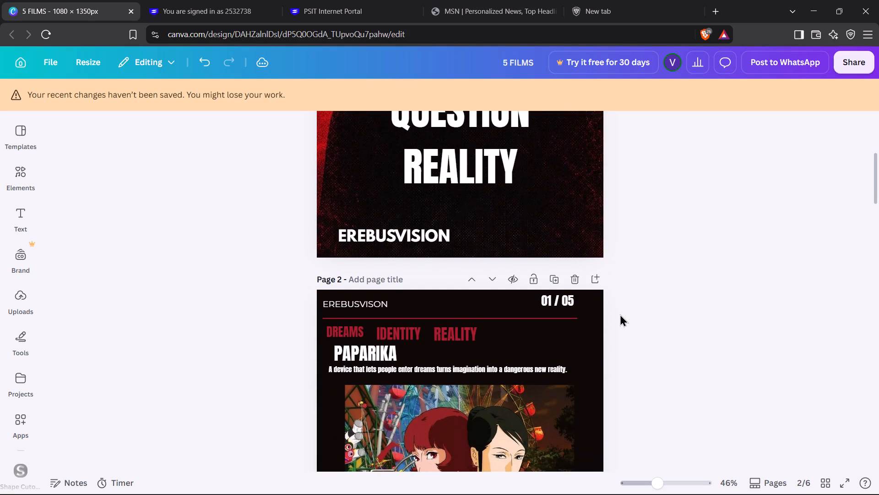
scroll(620, 314, "down", 1)
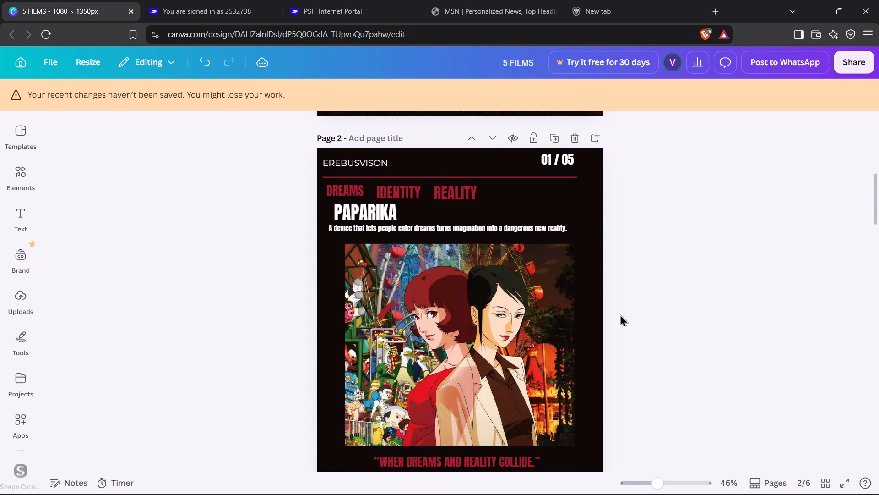
scroll(620, 314, "down", 2)
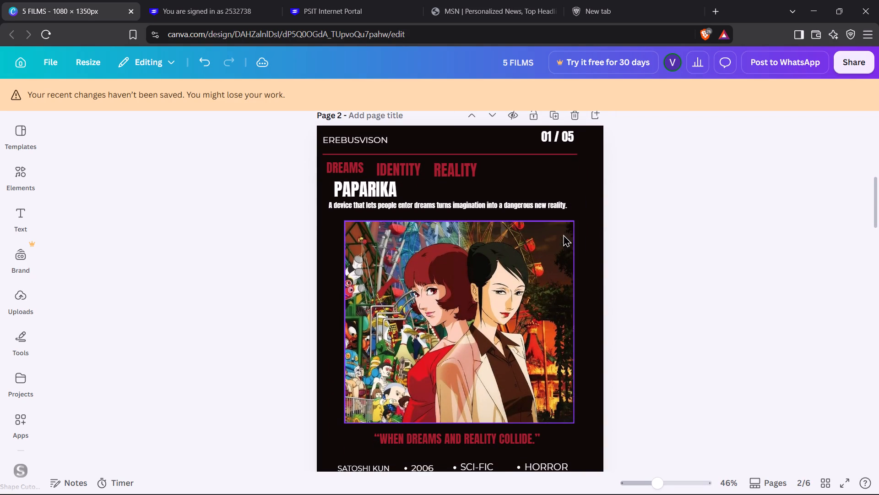
Scale up the film description text under the PAPARIKA title on page 2 to font size 20.
left_click(567, 209)
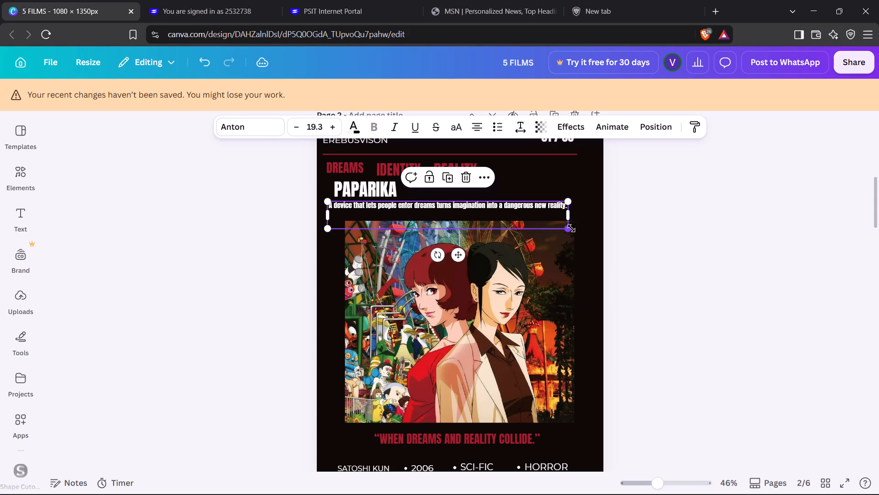
right_click_drag(567, 227, 577, 237)
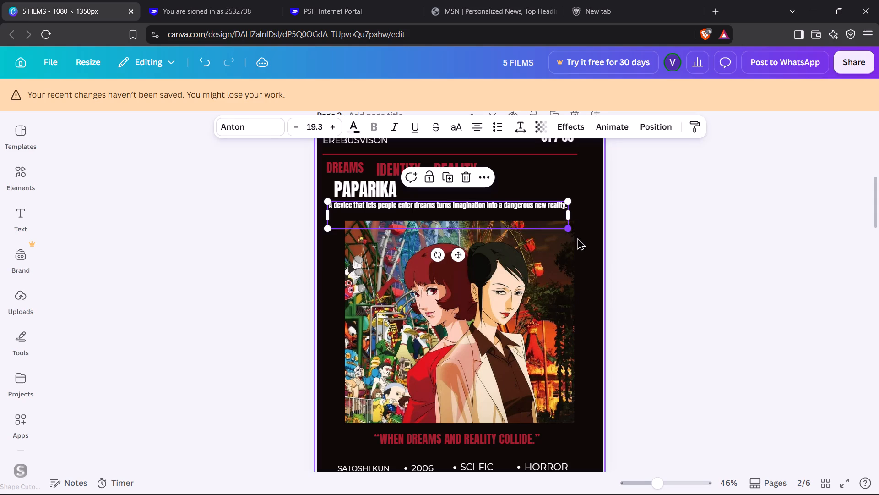
right_click_drag(577, 237, 572, 233)
left_click(526, 221)
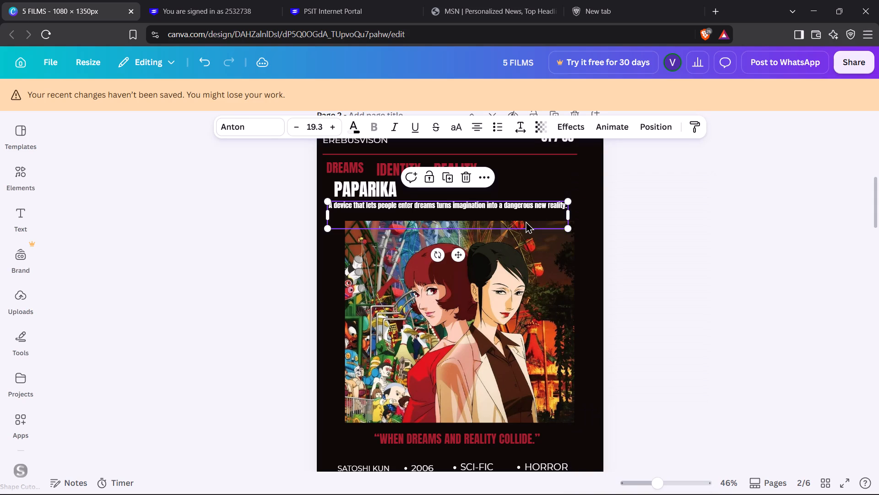
left_click(565, 217)
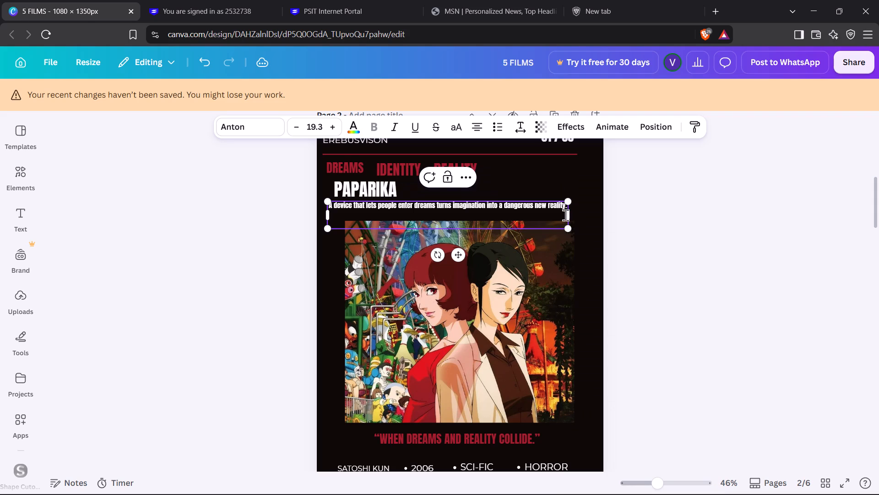
left_click_drag(570, 219, 578, 218)
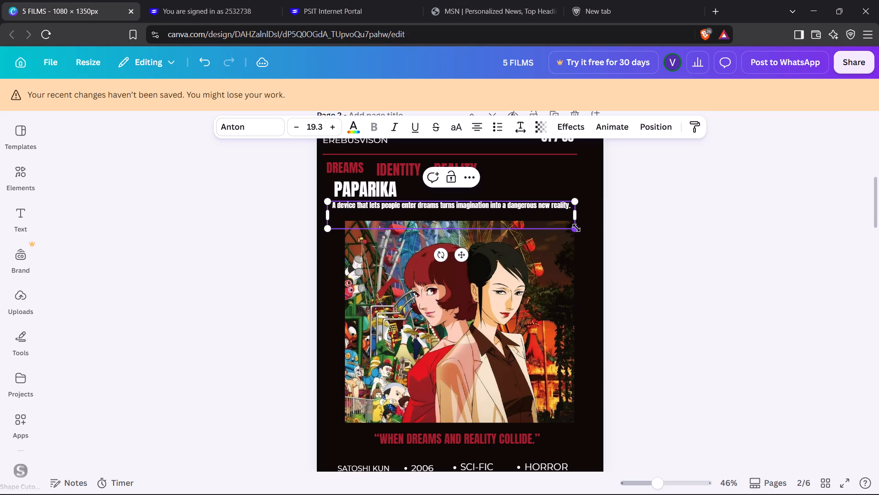
left_click_drag(576, 228, 595, 250)
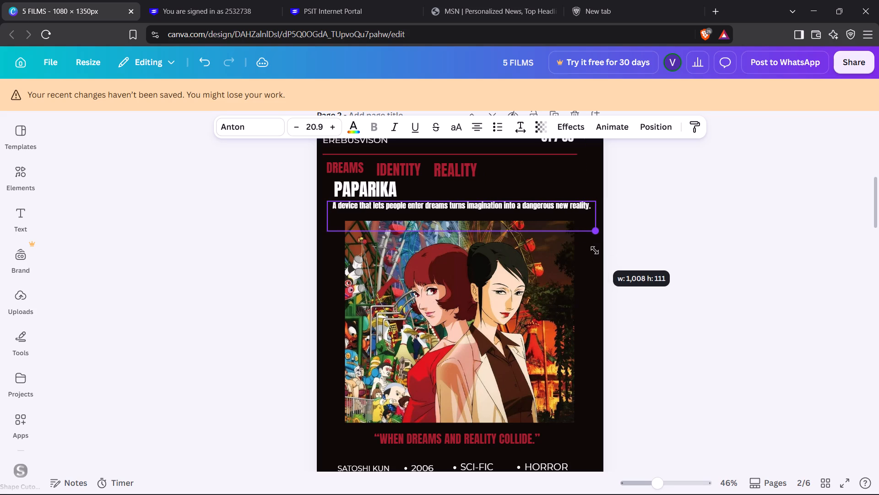
left_click_drag(595, 250, 581, 244)
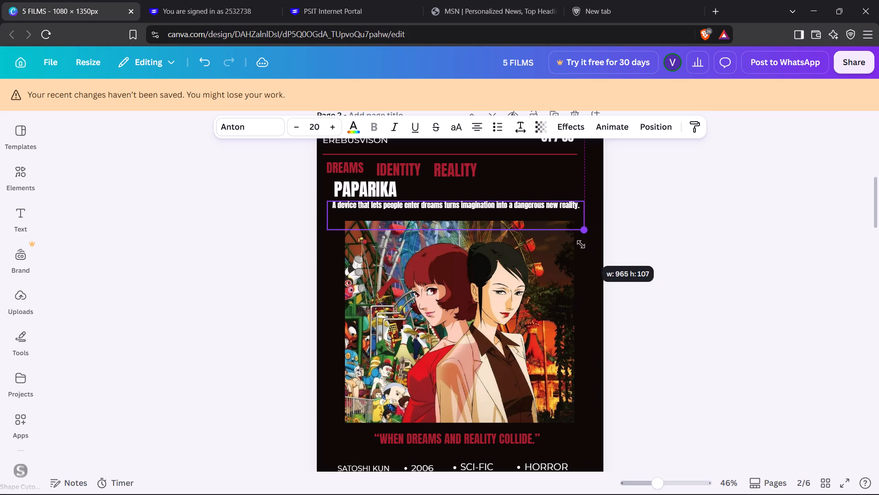
left_click_drag(581, 244, 583, 244)
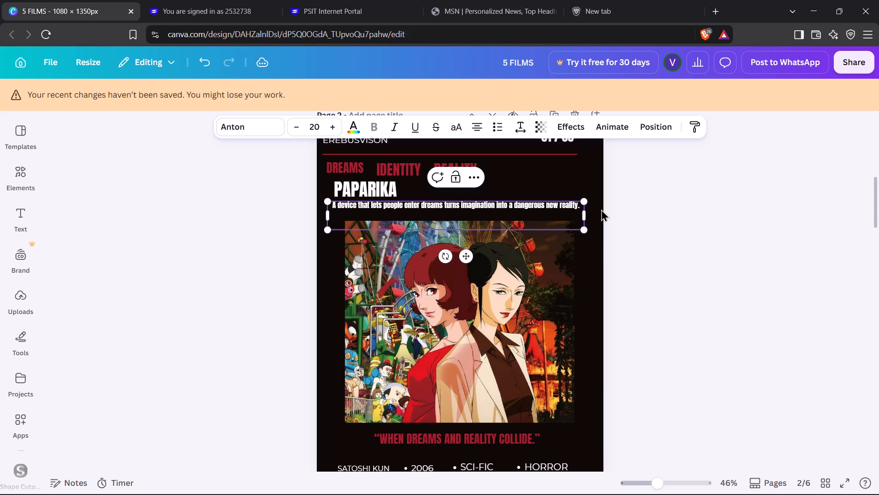
Narrow the description text box to about 646 px wide so the text wraps onto two lines.
left_click_drag(586, 217, 399, 243)
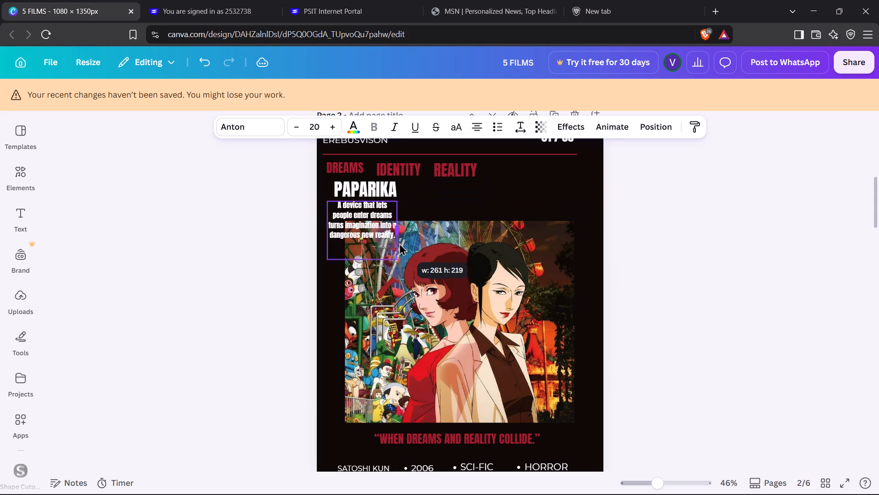
left_click_drag(399, 243, 501, 211)
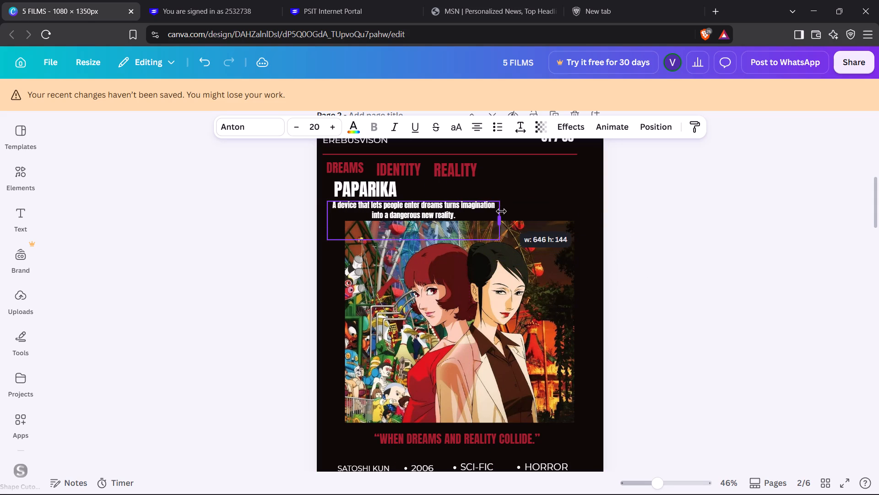
left_click(418, 211)
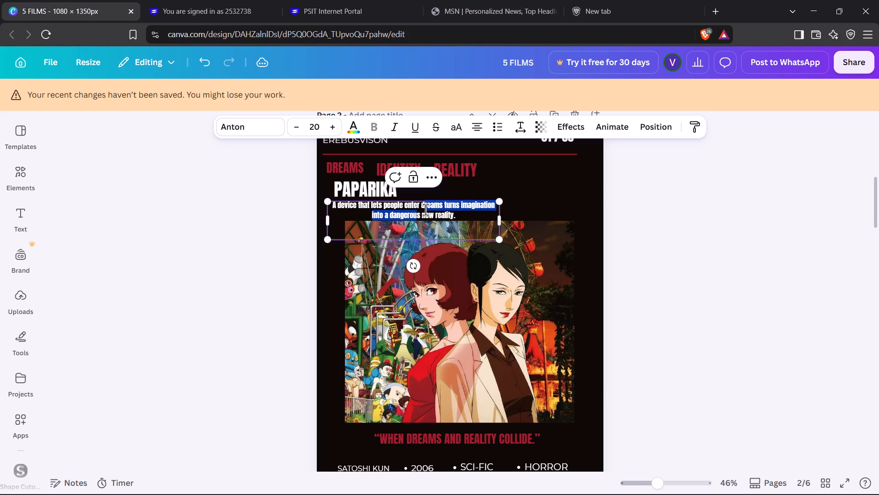
Nudge the film image slightly down on page 2 and align the description text box with the image's left edge.
left_click_drag(474, 299, 476, 307)
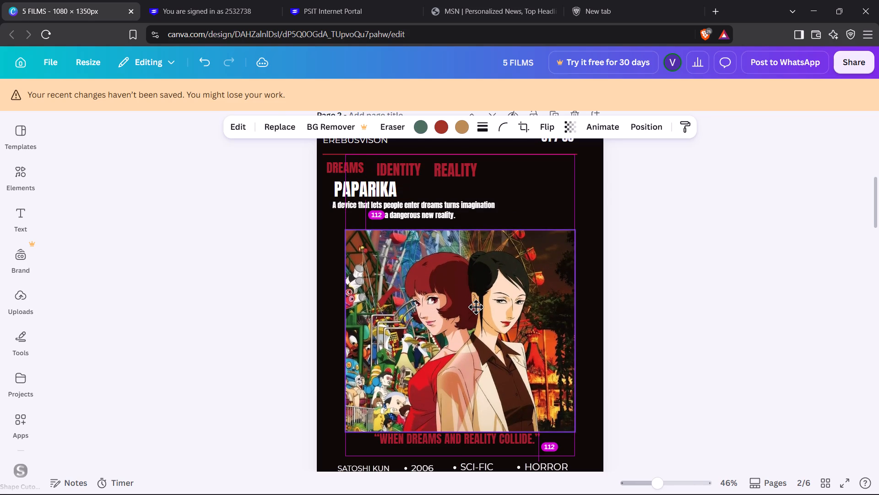
left_click_drag(476, 307, 476, 305)
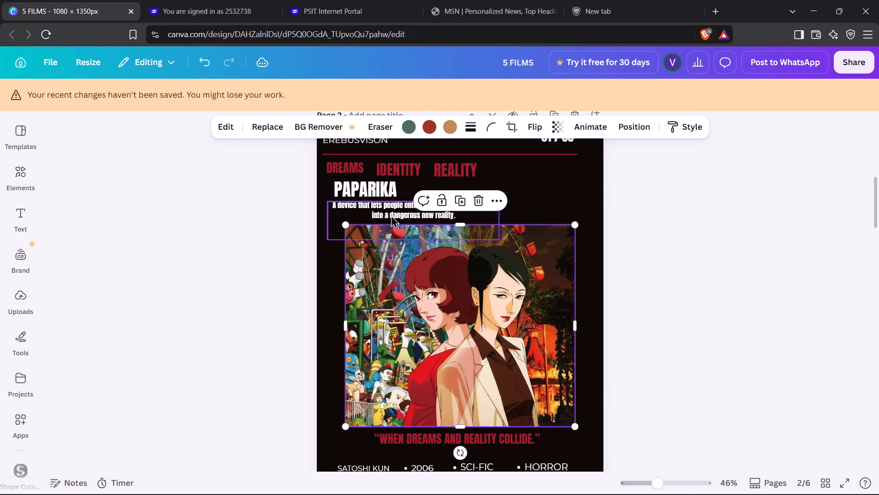
left_click_drag(391, 216, 409, 214)
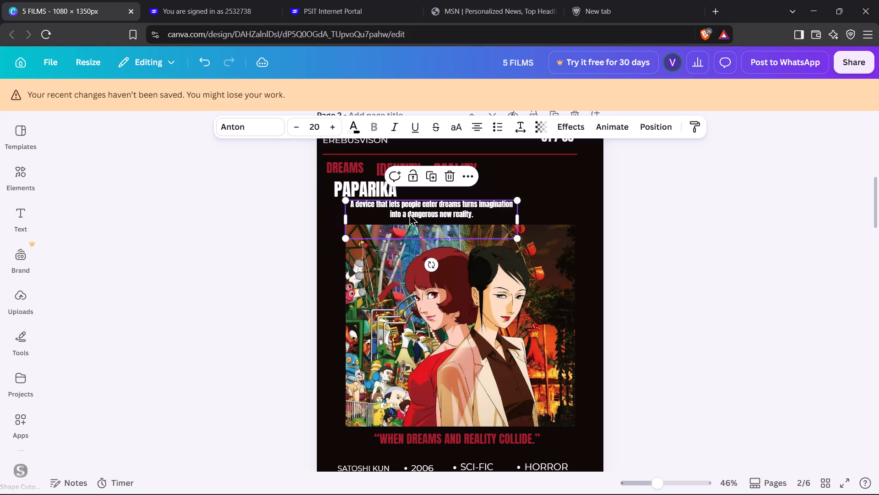
Increase the font size of the film description on page 2 by a couple of points.
left_click(334, 132)
left_click(334, 132)
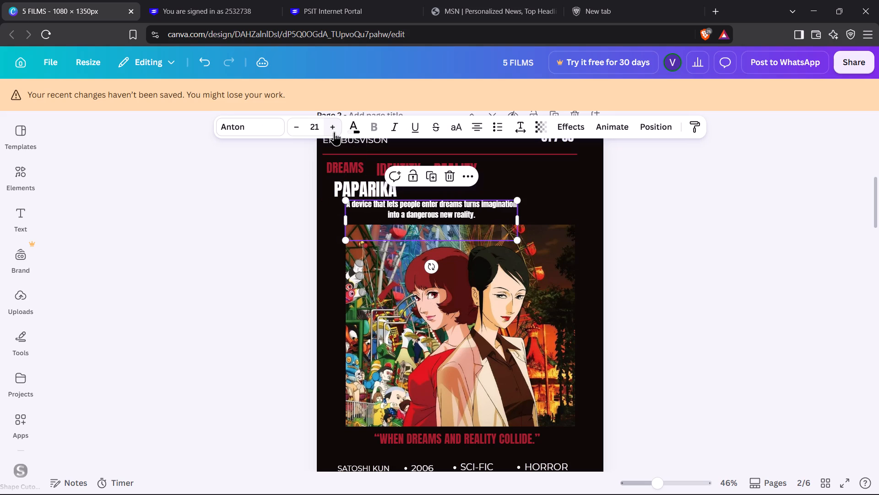
left_click(737, 282)
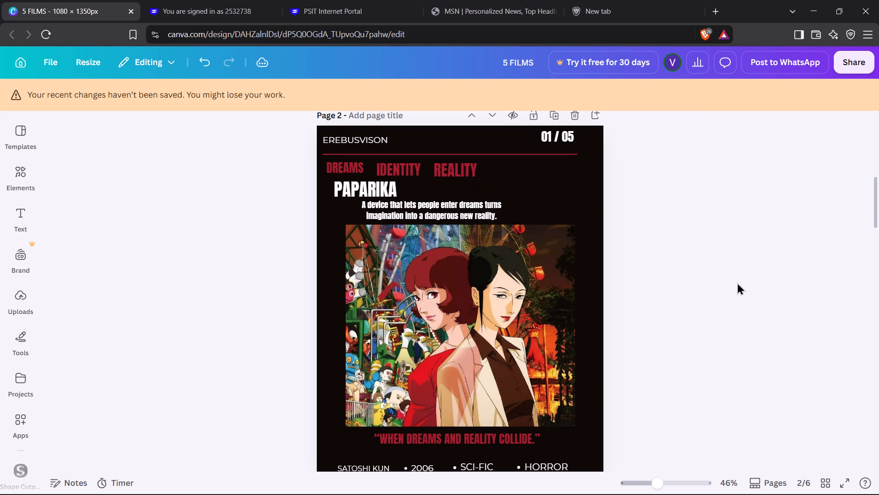
Reduce the font size of the IDENTITY keyword on page 2 to about 34, roughly matching DREAMS.
left_click(383, 168)
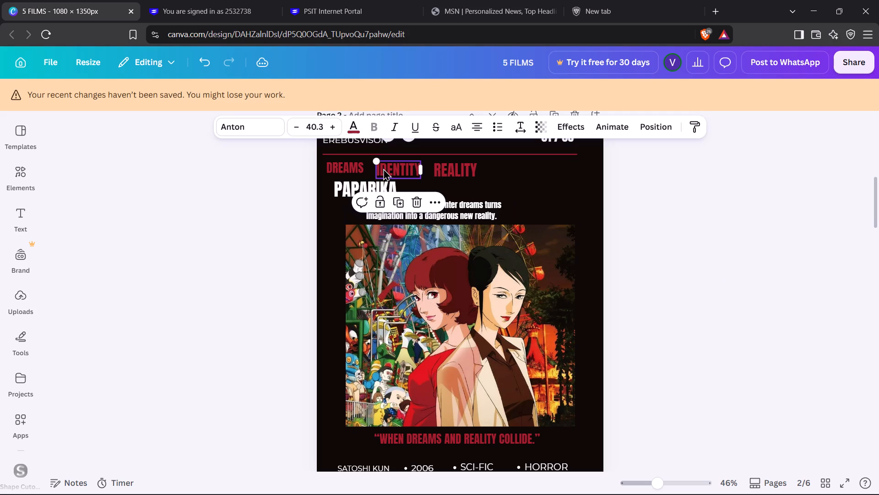
left_click(303, 128)
left_click(303, 128)
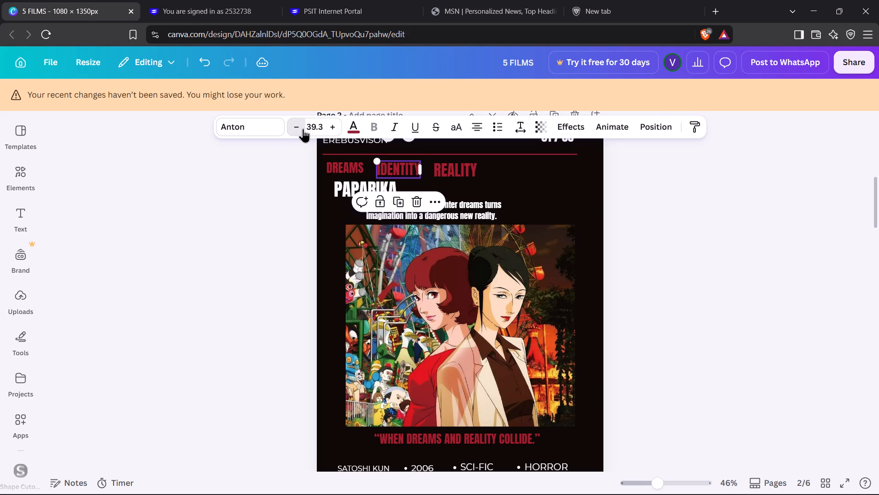
left_click(303, 128)
left_click(303, 128)
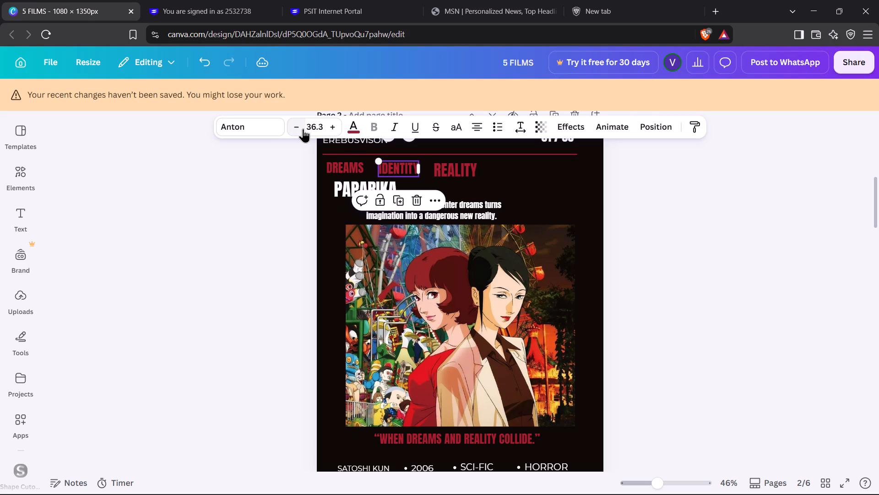
left_click(355, 172)
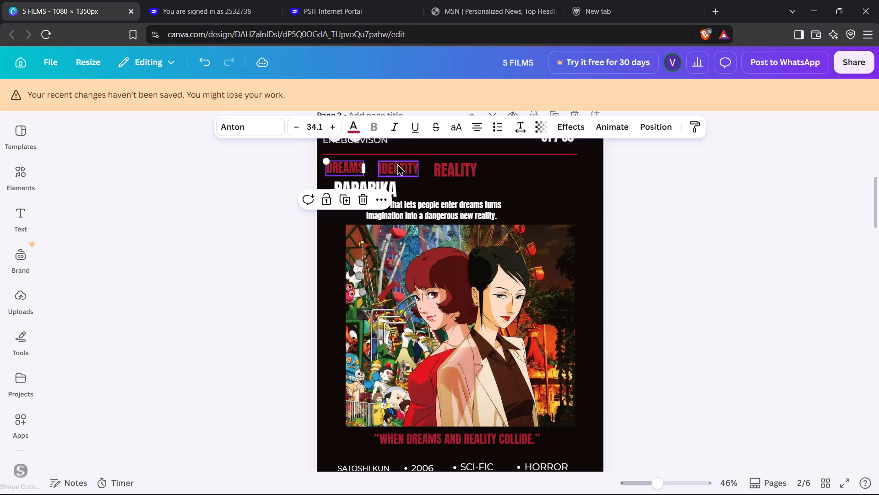
left_click(396, 164)
left_click(301, 126)
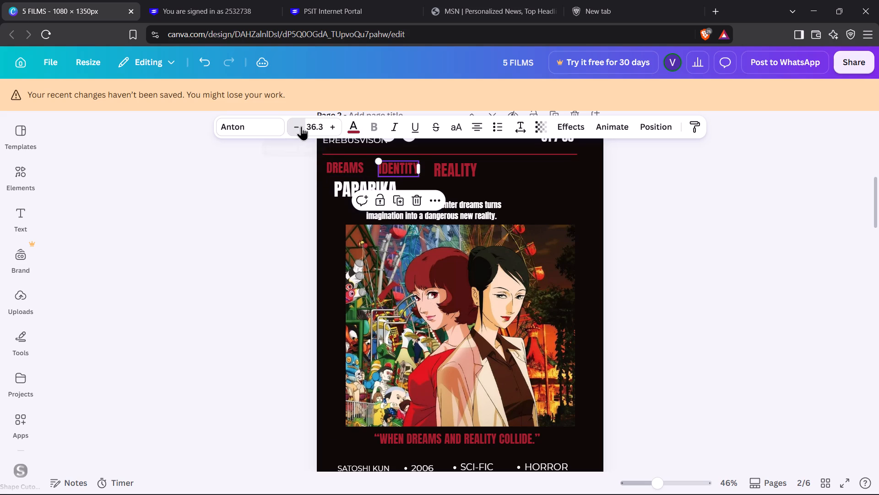
left_click(301, 126)
Reduce the font size of the REALITY keyword on page 2 to 34.9.
left_click(451, 162)
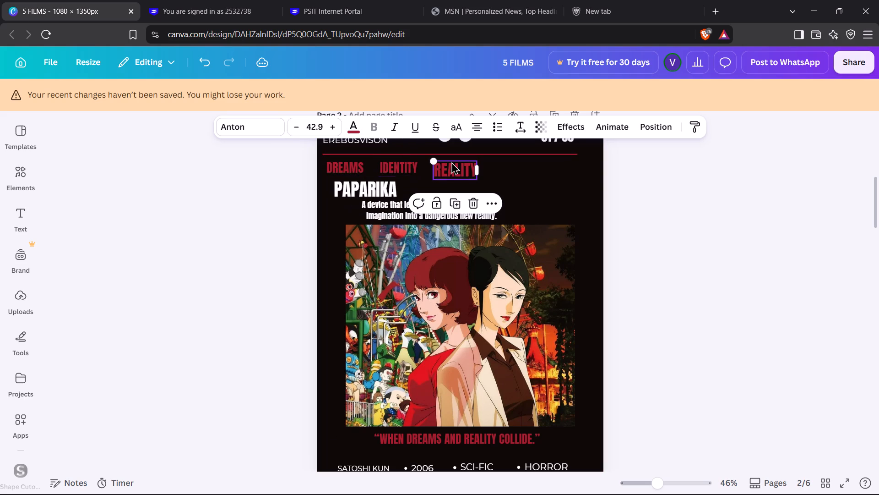
triple_click(296, 125)
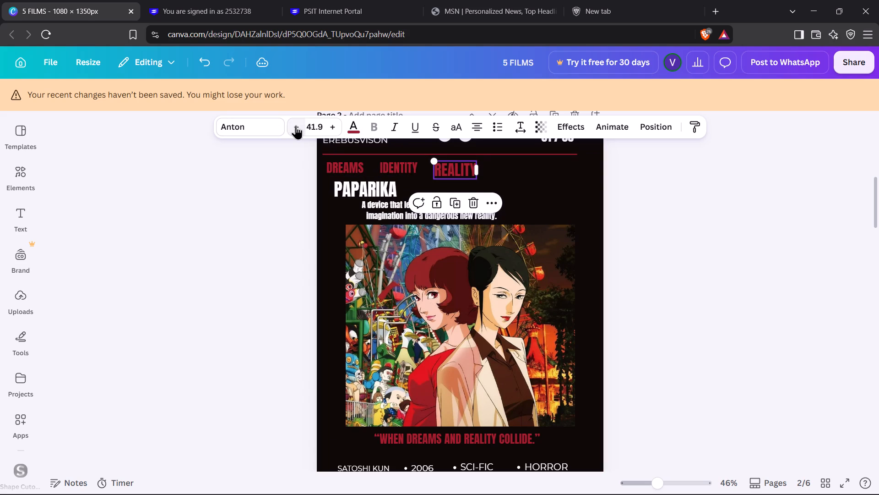
triple_click(296, 125)
left_click(296, 125)
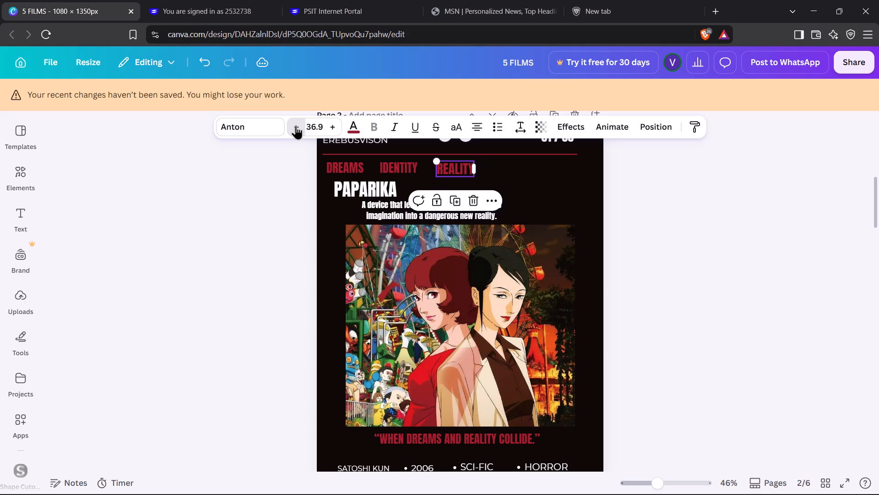
left_click(296, 125)
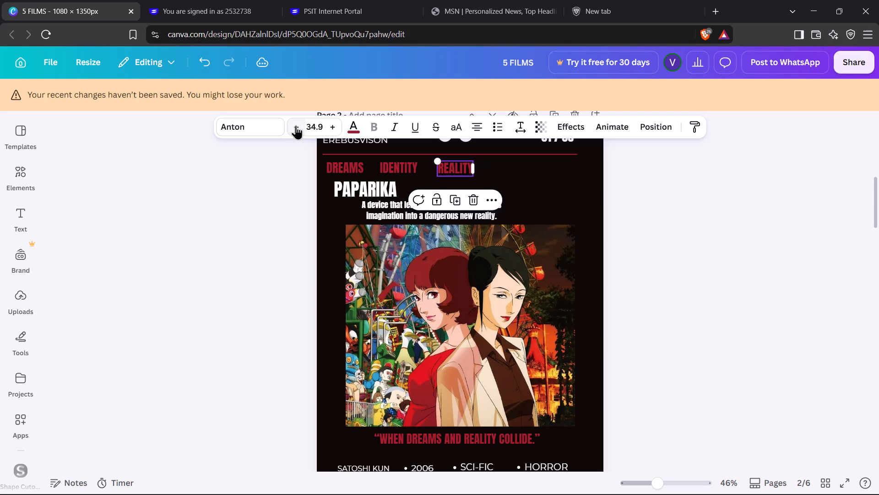
Format the REALITY keyword on page 2 as a bulleted list item.
left_click(497, 124)
left_click(460, 169)
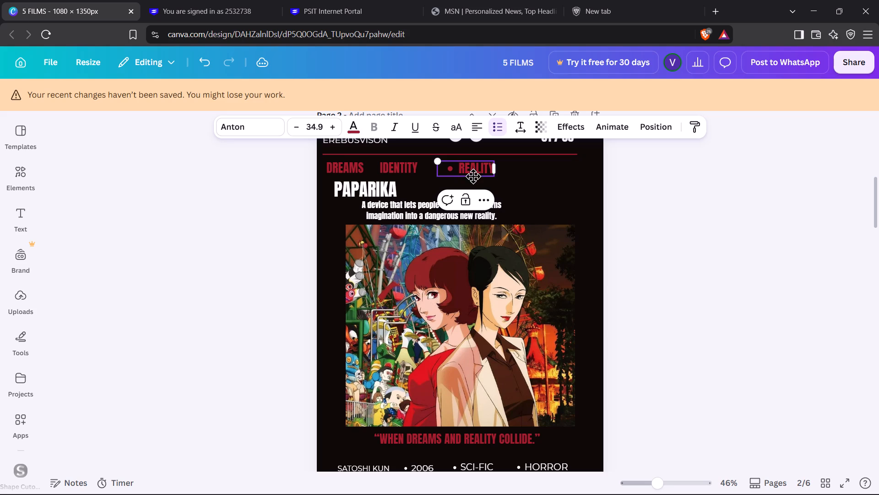
Move the bulleted REALITY keyword on page 2 closer to IDENTITY, keeping it on the same line.
left_click_drag(474, 179, 463, 179)
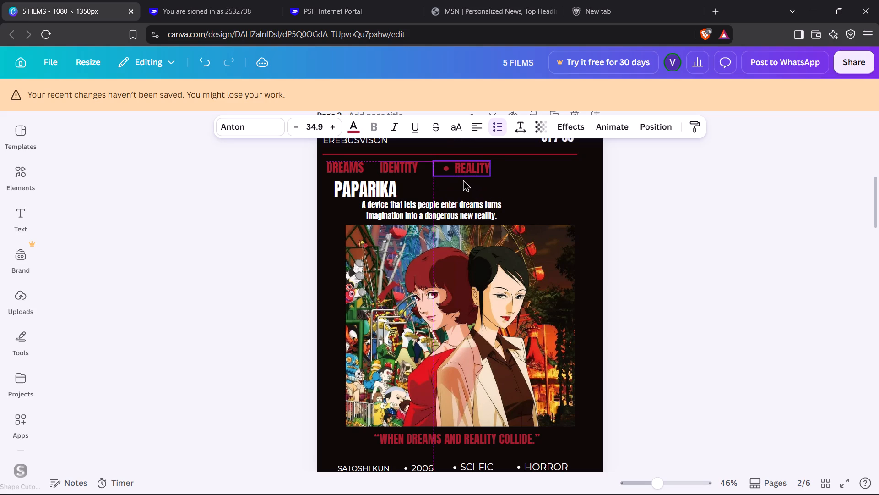
left_click_drag(463, 179, 459, 180)
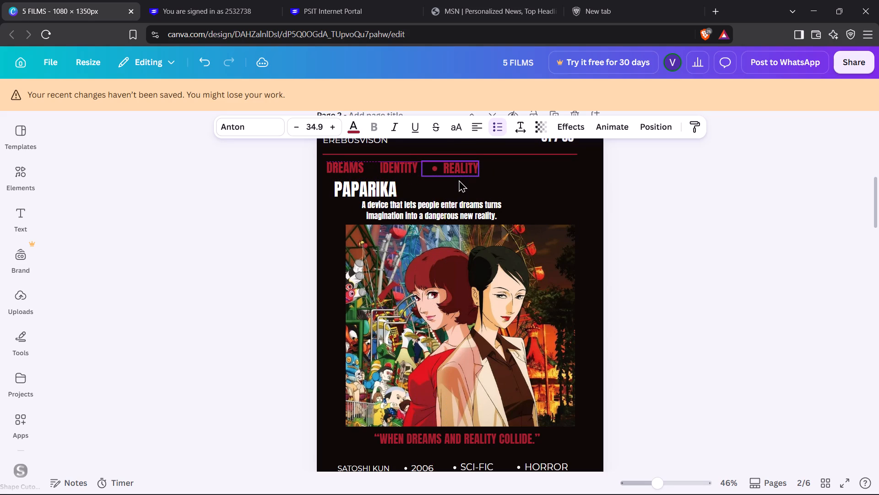
left_click_drag(459, 180, 460, 178)
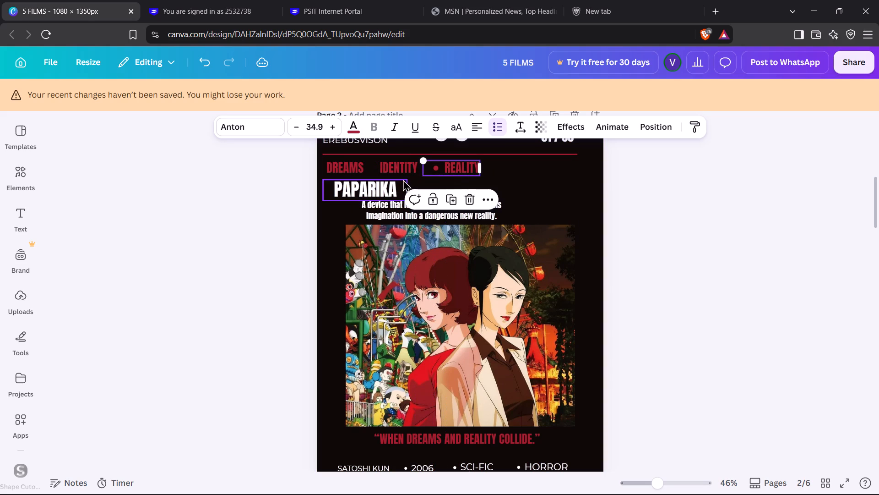
Format the IDENTITY keyword on page 2 as a bulleted list item.
left_click(394, 167)
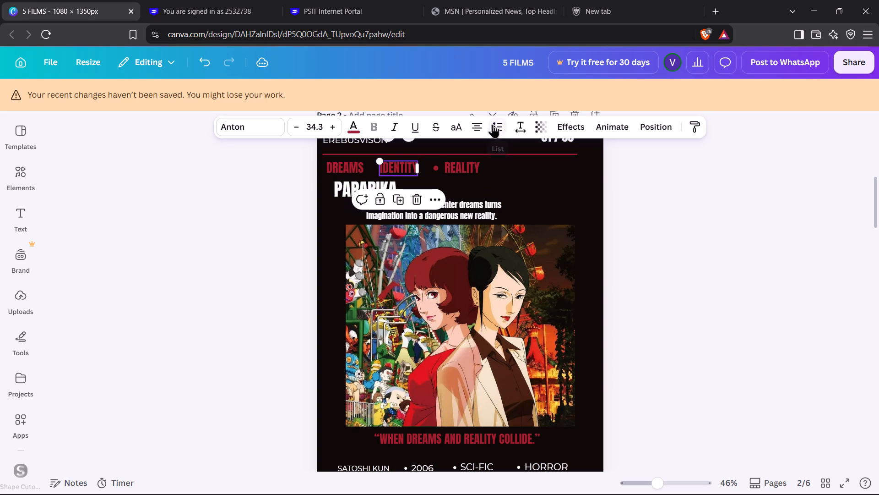
left_click(493, 124)
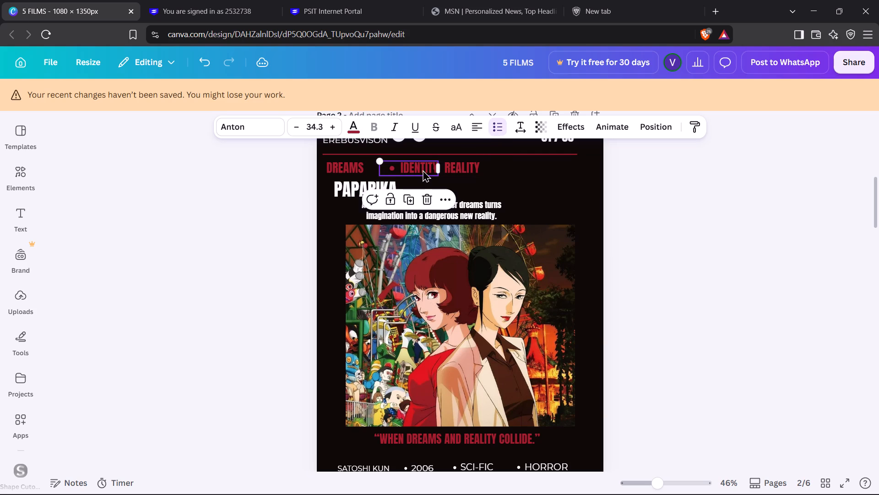
Space out the page 2 keyword row by moving IDENTITY closer to DREAMS and nudging REALITY slightly away from it.
left_click(423, 170)
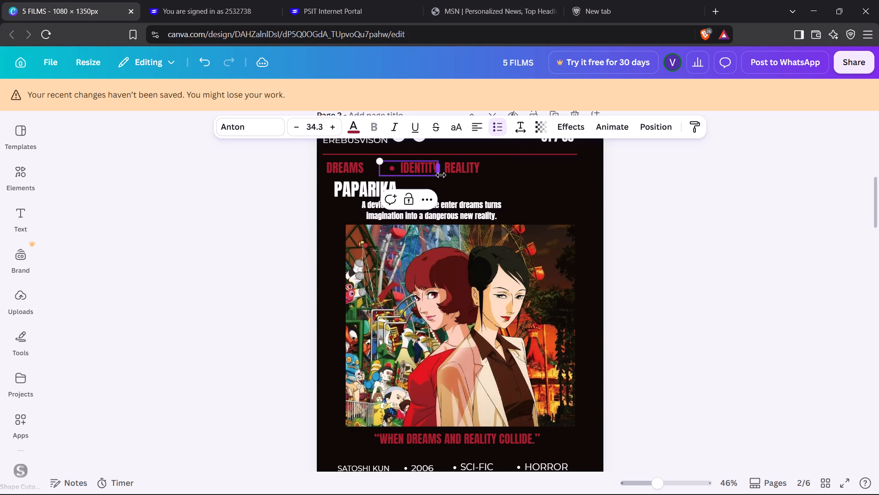
left_click_drag(434, 176, 425, 178)
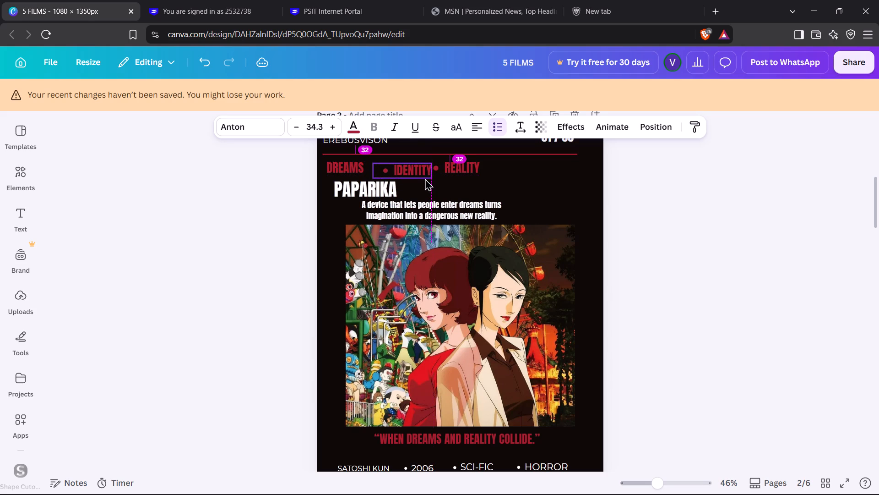
left_click_drag(425, 178, 424, 176)
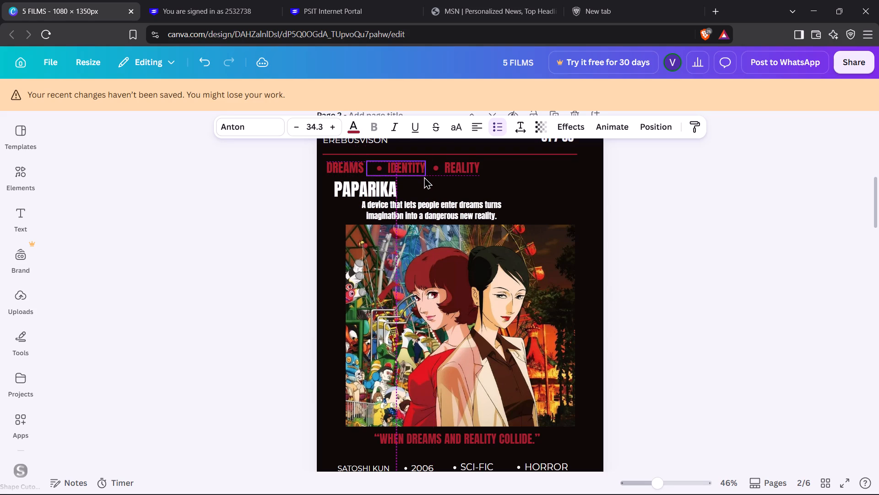
left_click_drag(424, 176, 423, 177)
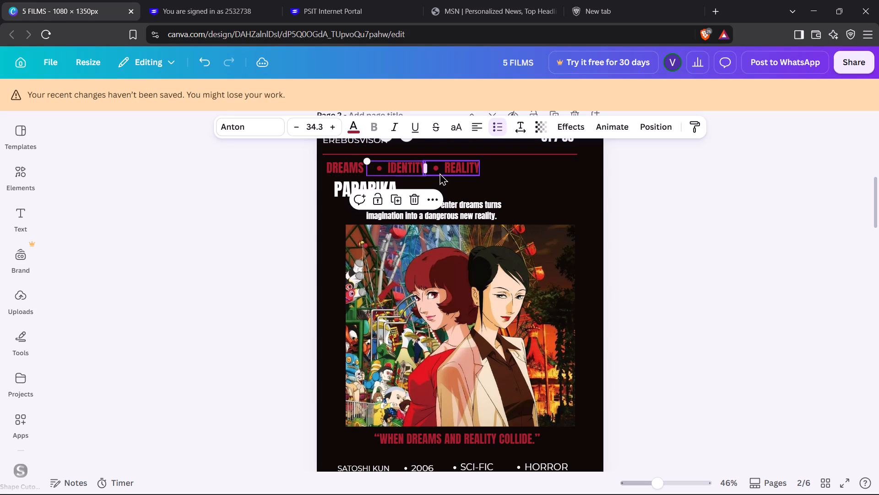
left_click(439, 173)
left_click(439, 173)
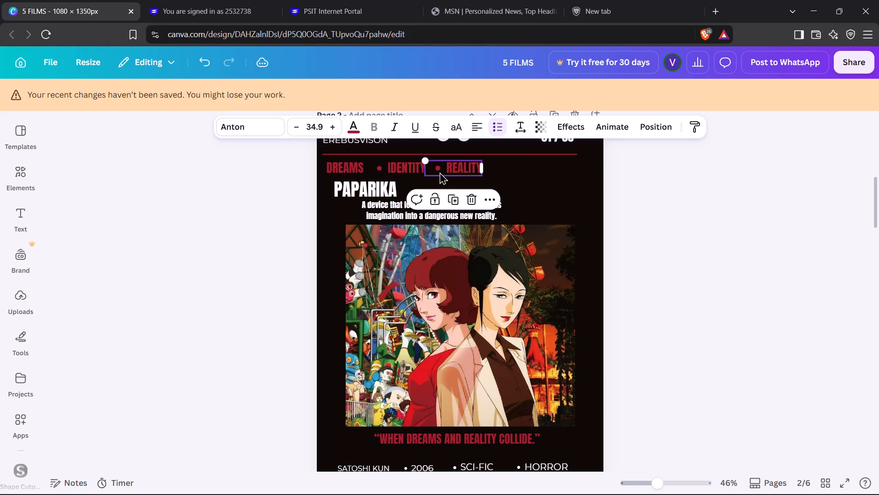
left_click(697, 198)
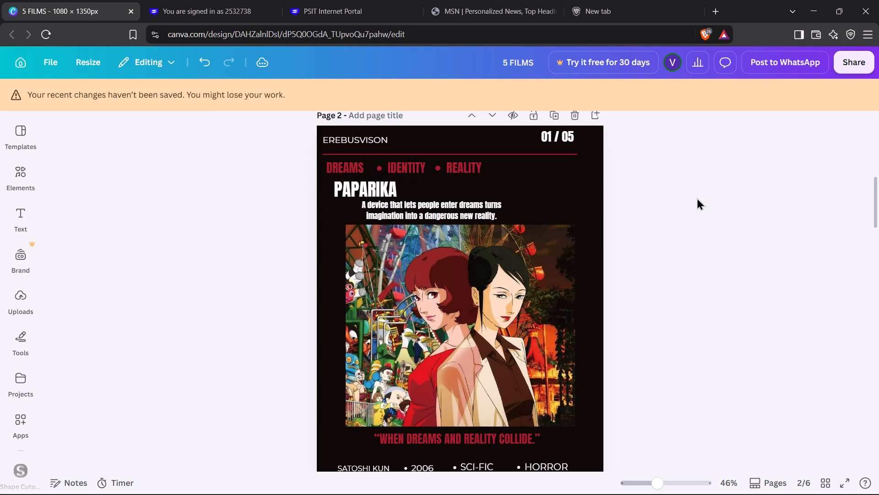
Nudge the DREAMS keyword on page 2 slightly upward.
scroll(697, 198, "up", 3)
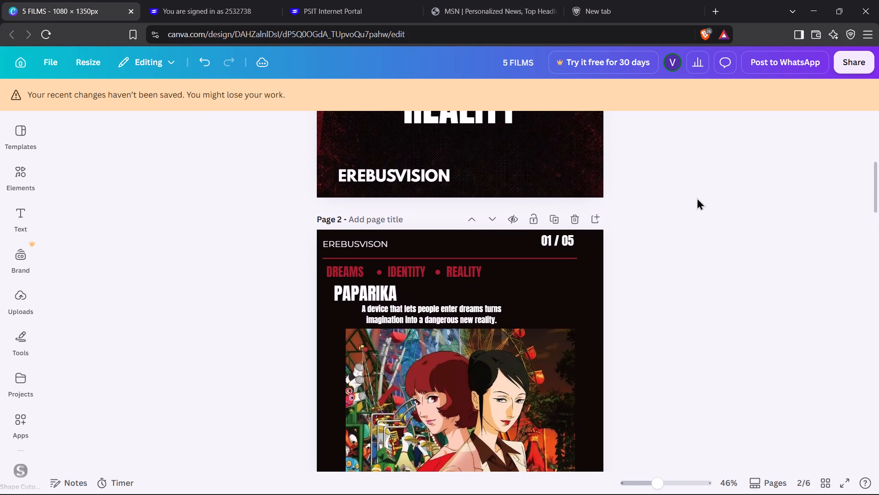
left_click(346, 272)
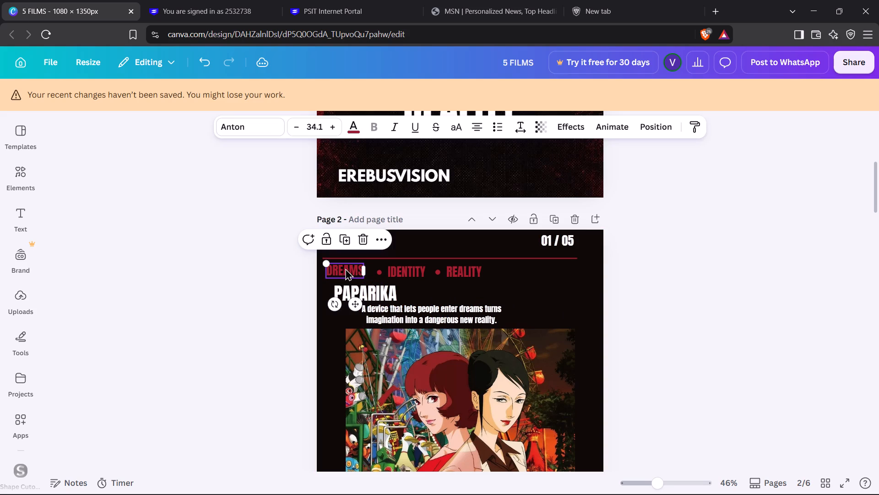
left_click(741, 304)
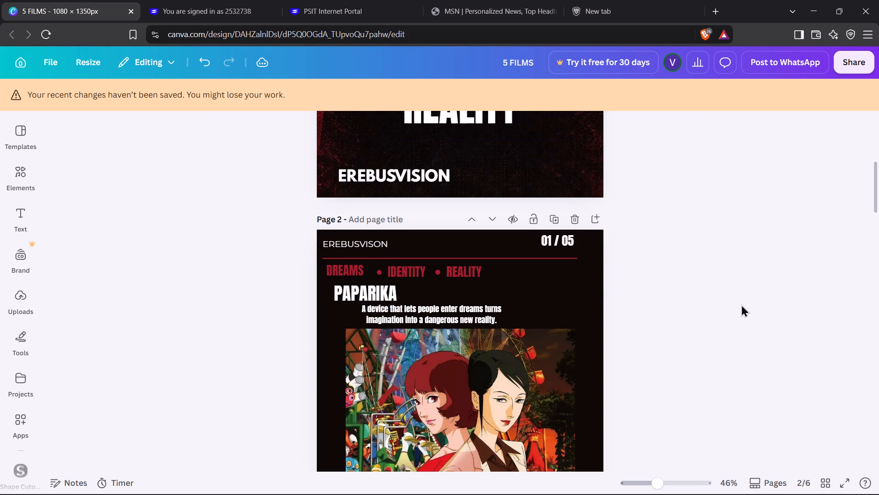
left_click(741, 304)
Widen the gap between the PAPARIKA title and the film description by shifting the title slightly up and the description slightly down.
scroll(741, 304, "right", 1)
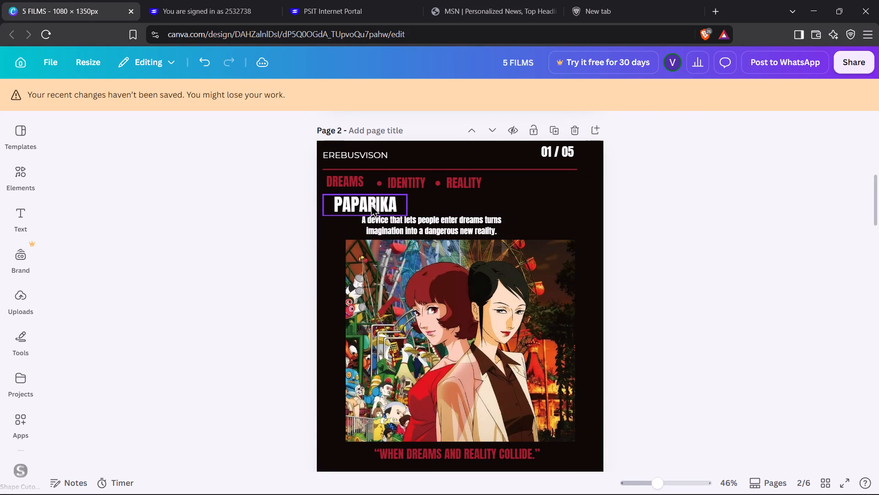
left_click_drag(371, 204, 370, 201)
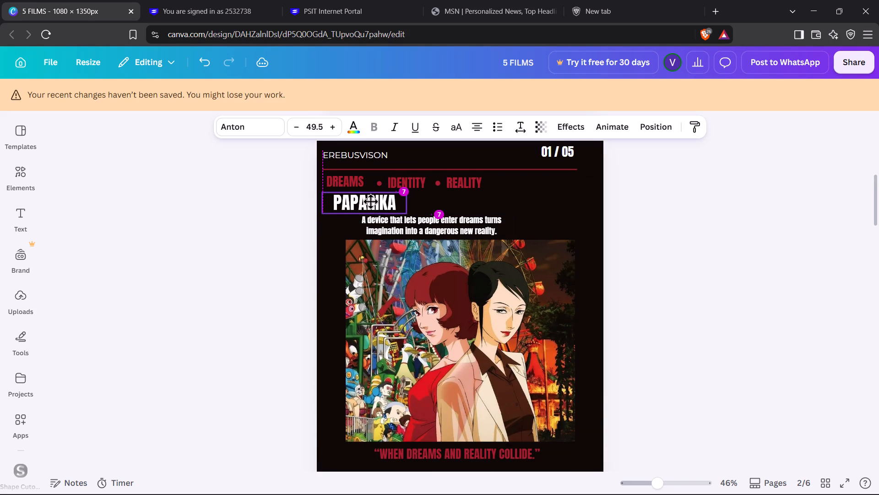
left_click_drag(370, 201, 374, 200)
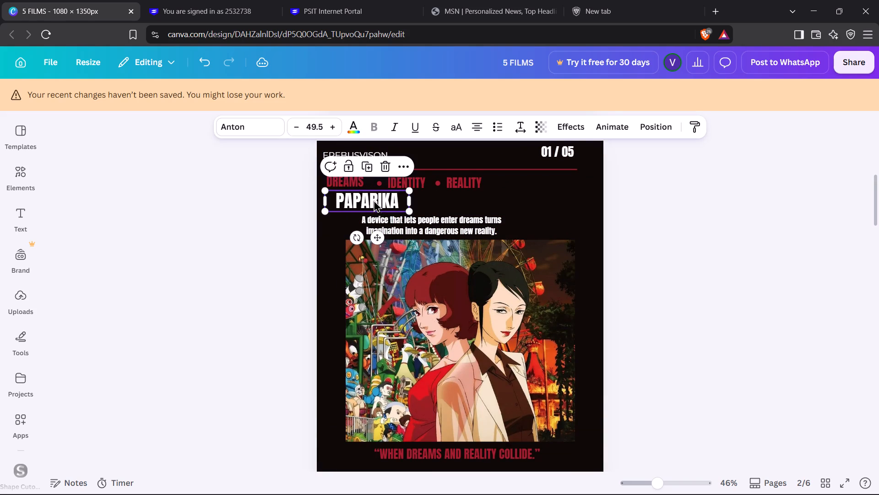
left_click(407, 226)
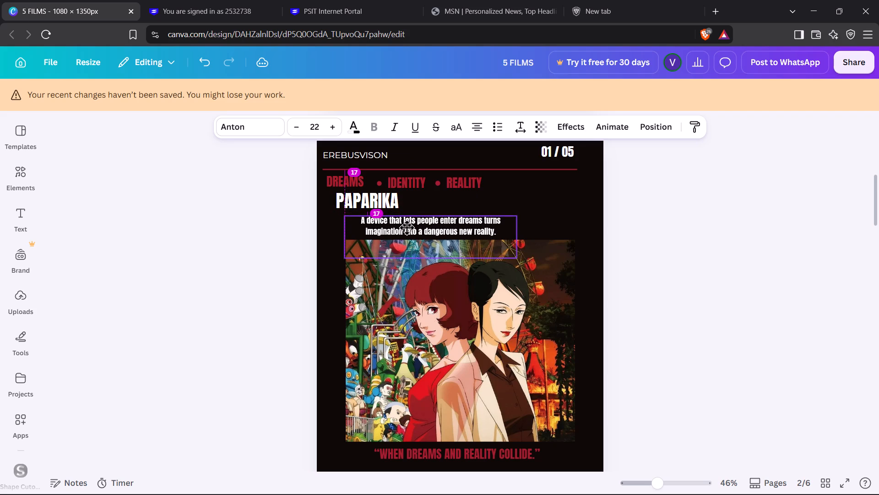
left_click(781, 287)
Review pages 2 to 6 of the carousel, comparing the PAPARIKA page's text and layout with the other film pages.
scroll(781, 287, "down", 6)
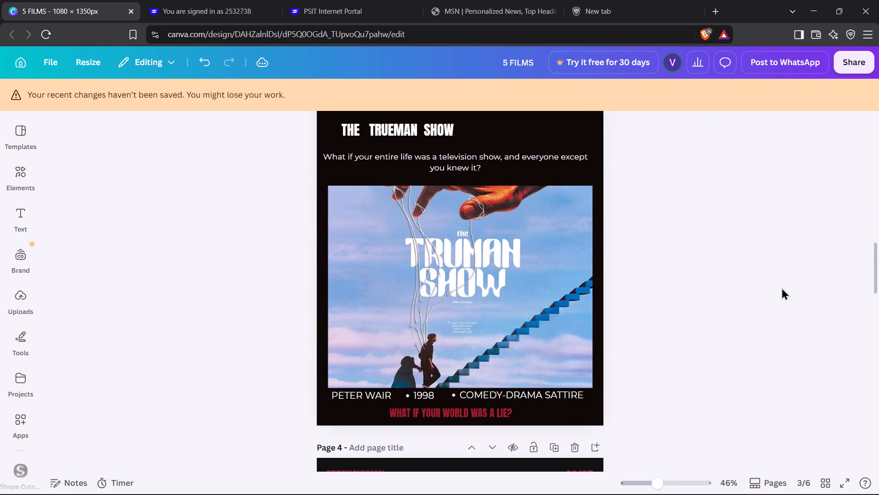
scroll(781, 287, "up", 5)
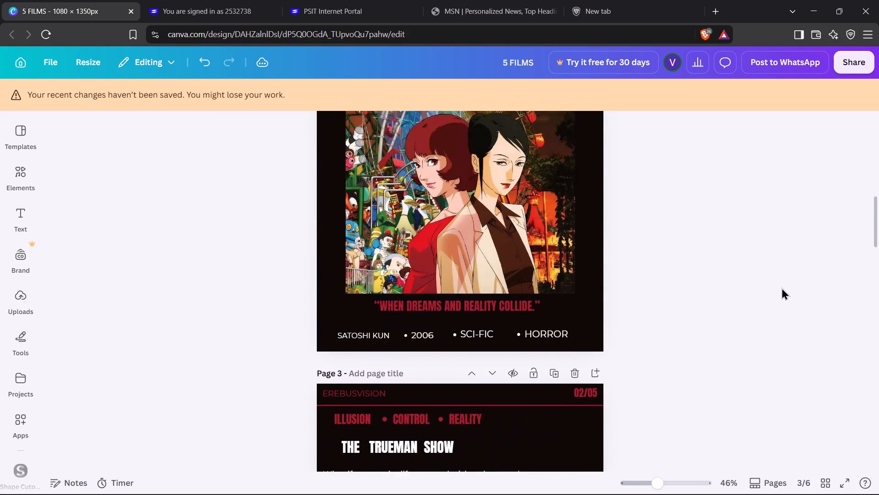
scroll(781, 287, "up", 1)
scroll(781, 287, "down", 5)
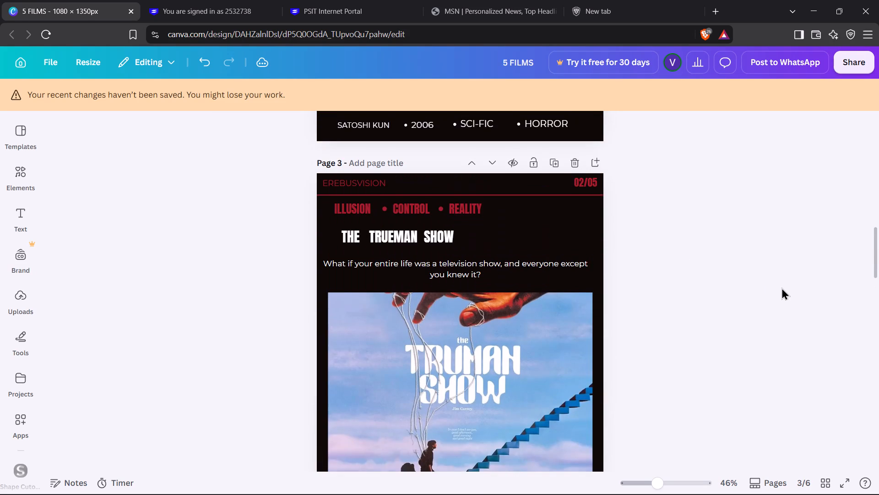
scroll(781, 287, "down", 4)
scroll(781, 287, "up", 1)
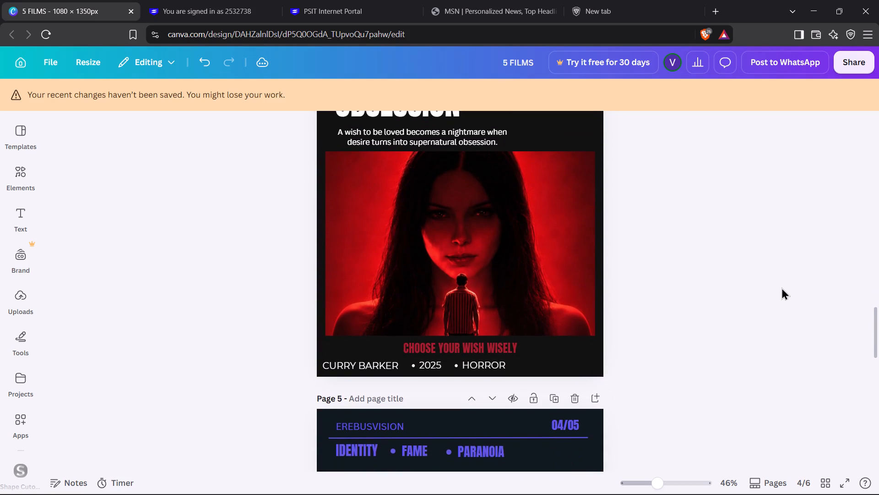
scroll(781, 287, "up", 1)
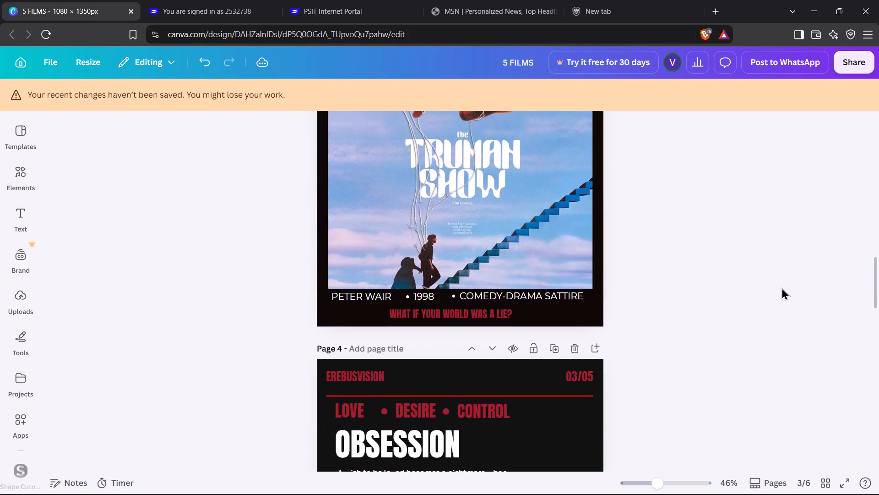
scroll(781, 287, "down", 10)
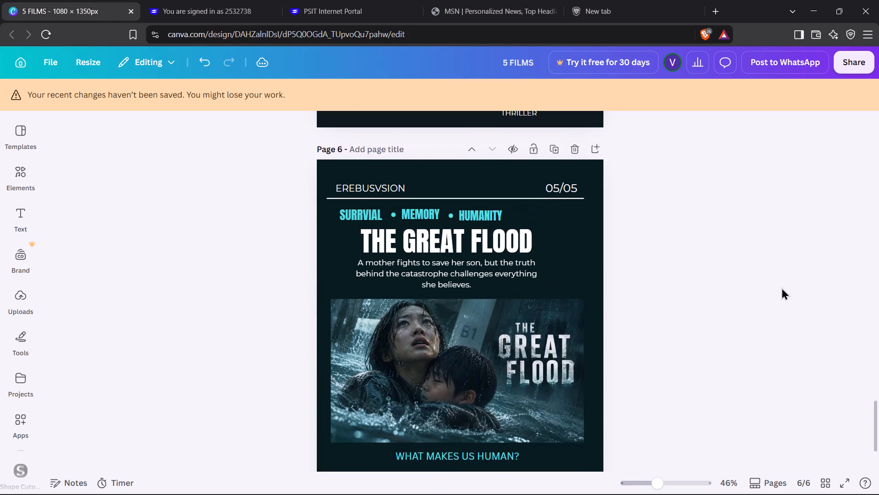
scroll(781, 287, "down", 1)
scroll(781, 287, "up", 2)
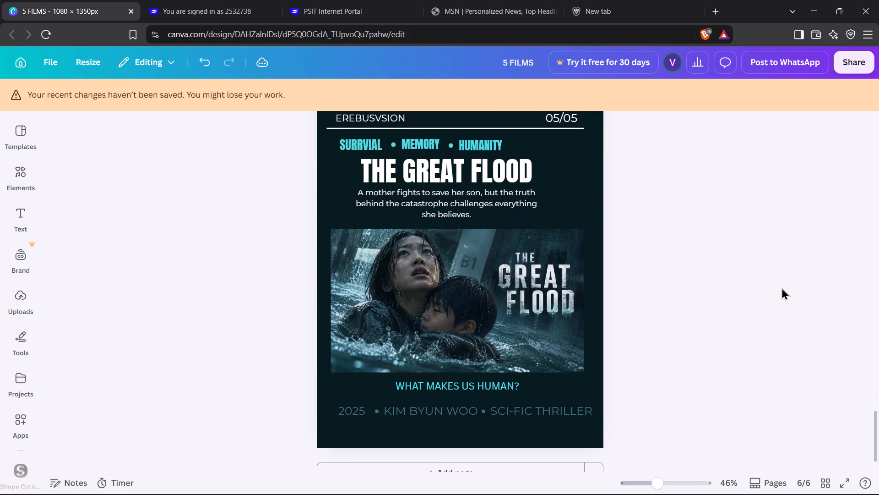
scroll(781, 287, "up", 8)
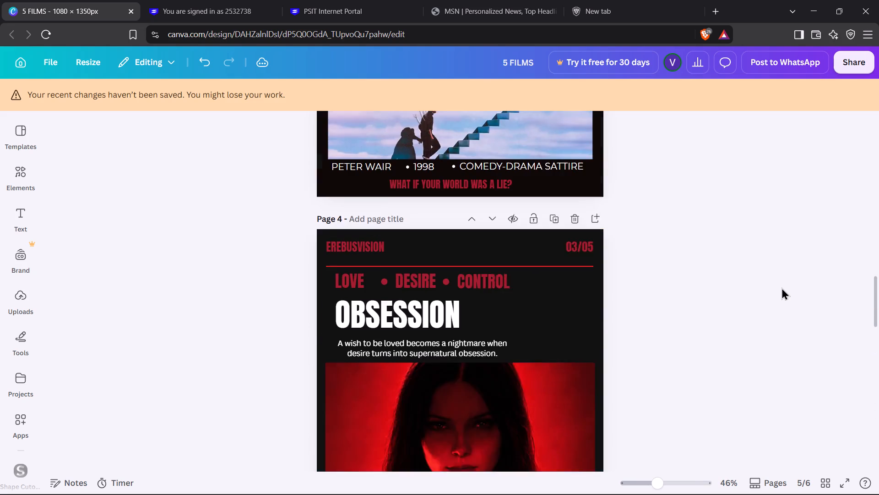
scroll(781, 287, "up", 10)
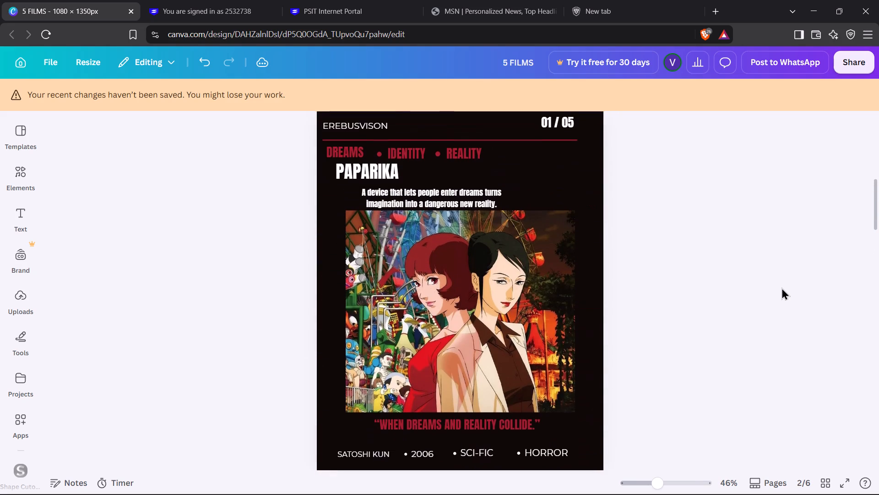
scroll(781, 287, "up", 1)
scroll(781, 287, "down", 9)
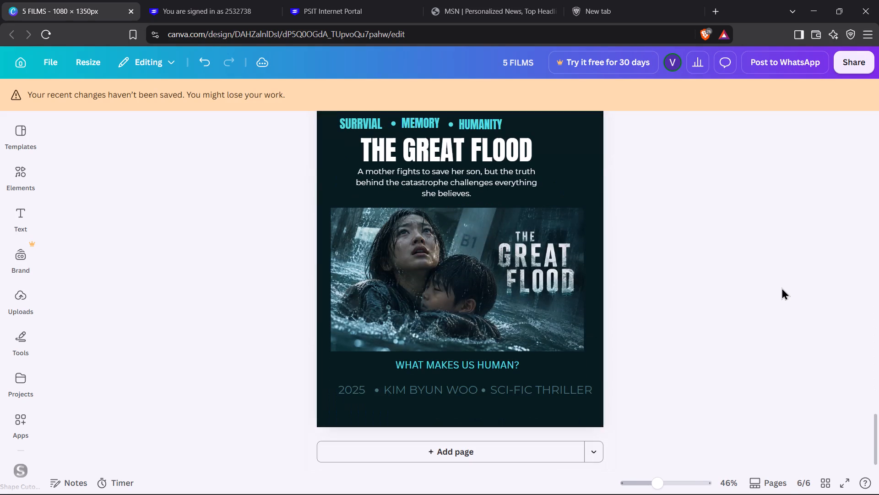
scroll(781, 287, "up", 6)
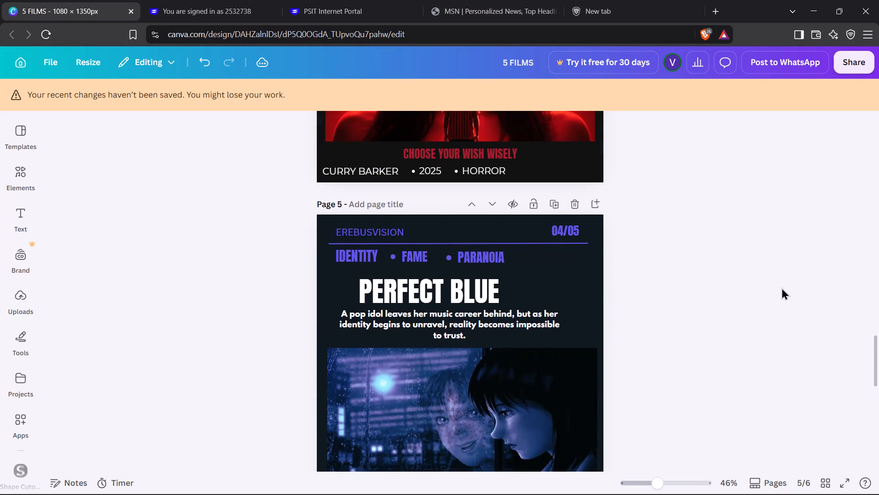
scroll(781, 287, "up", 4)
scroll(781, 287, "down", 1)
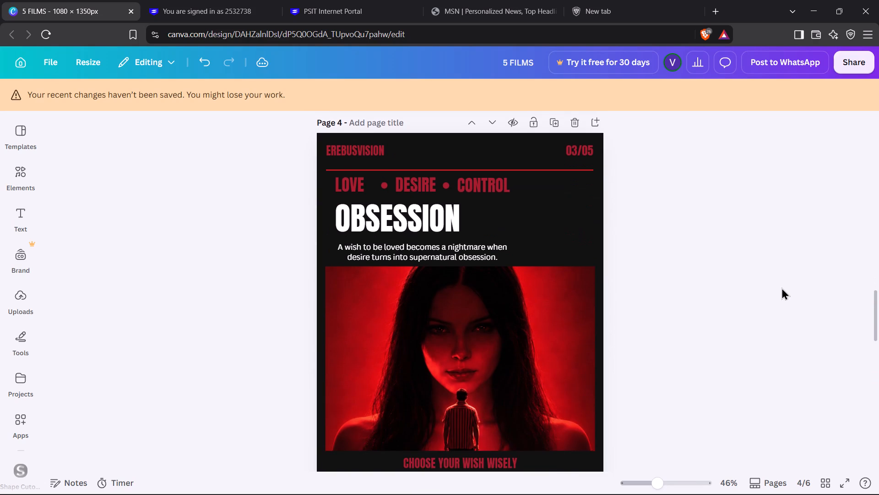
scroll(781, 287, "down", 1)
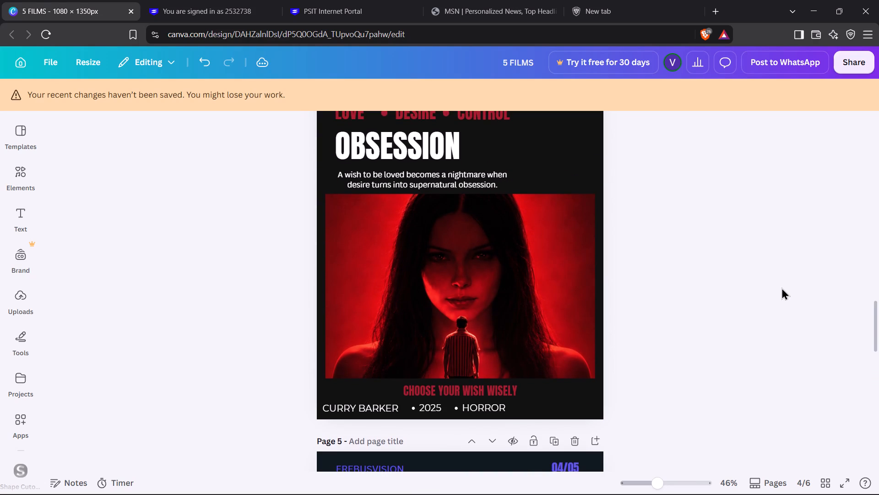
scroll(781, 287, "up", 6)
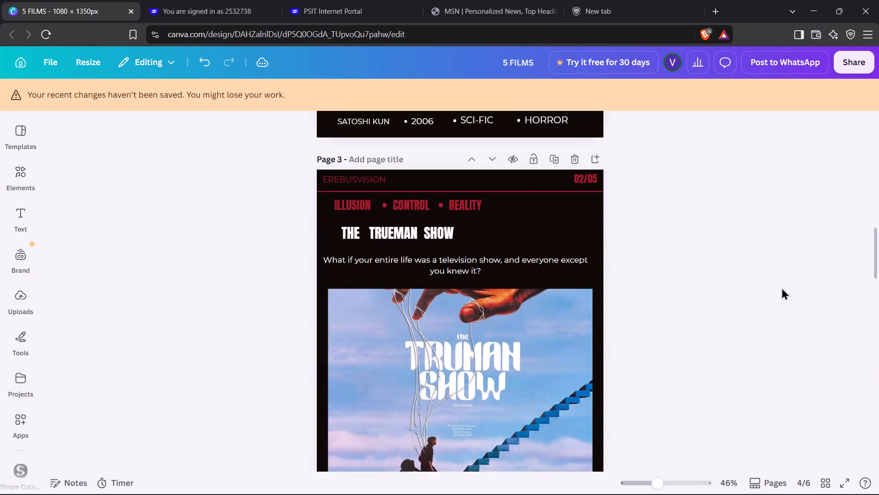
scroll(781, 287, "up", 2)
scroll(781, 287, "down", 1)
scroll(744, 401, "up", 7)
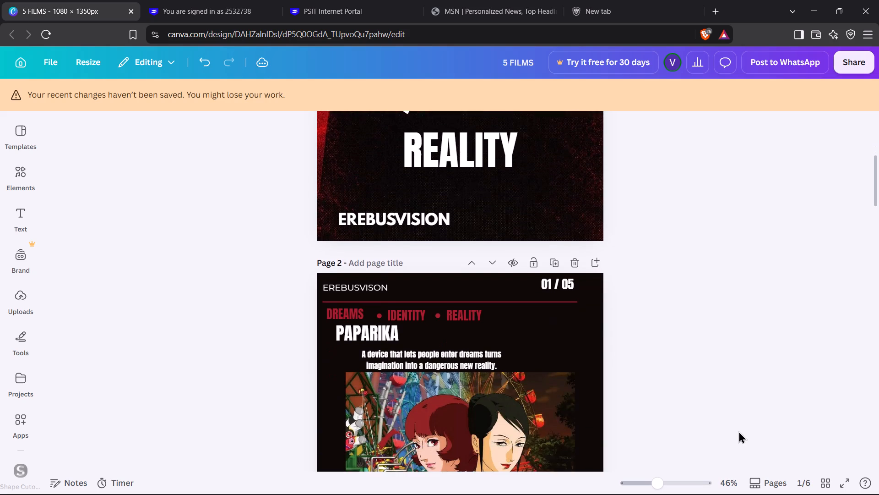
scroll(738, 431, "up", 1)
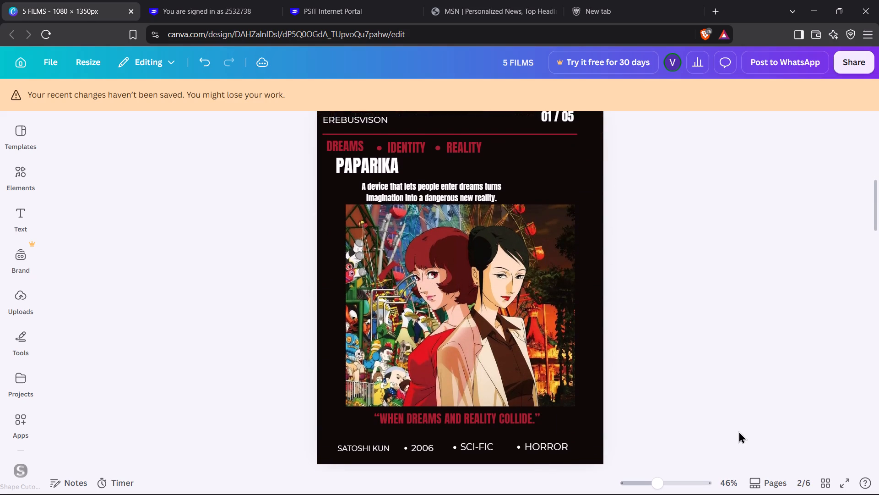
scroll(738, 431, "up", 2)
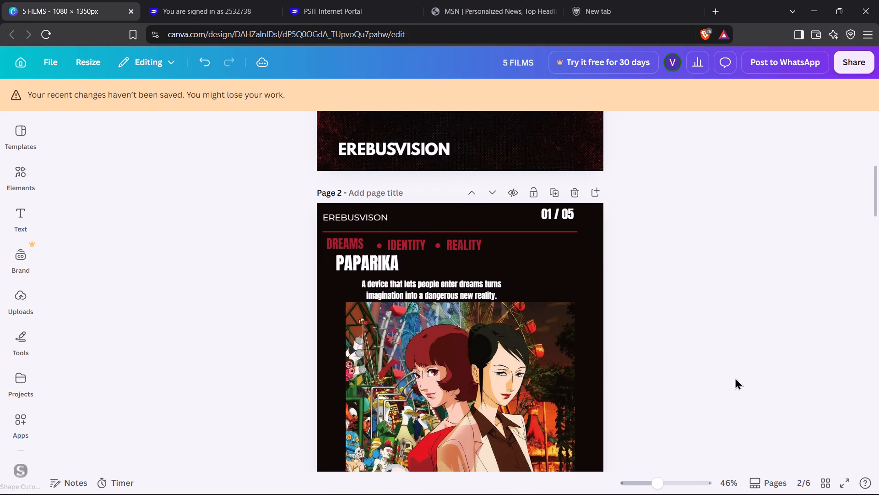
Review the carousel from the PAPARIKA page through THE GREAT FLOOD and back to the cover, checking each page's text and layout.
scroll(735, 379, "down", 1)
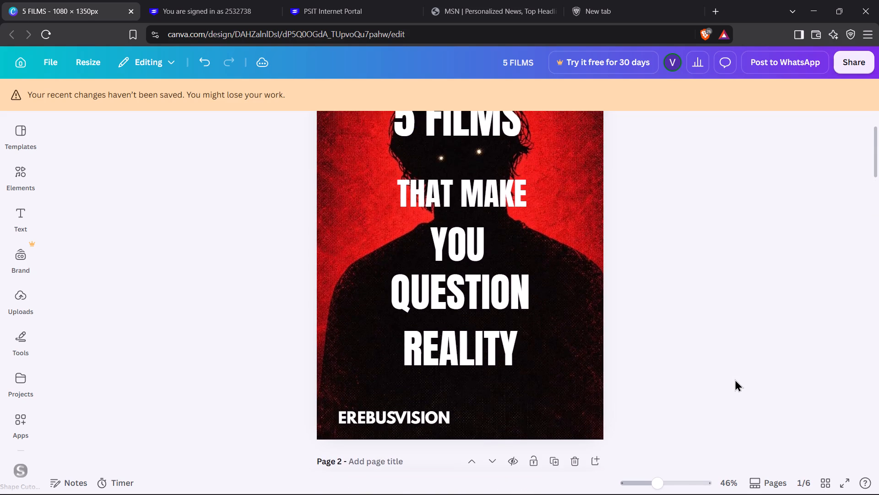
scroll(735, 379, "down", 5)
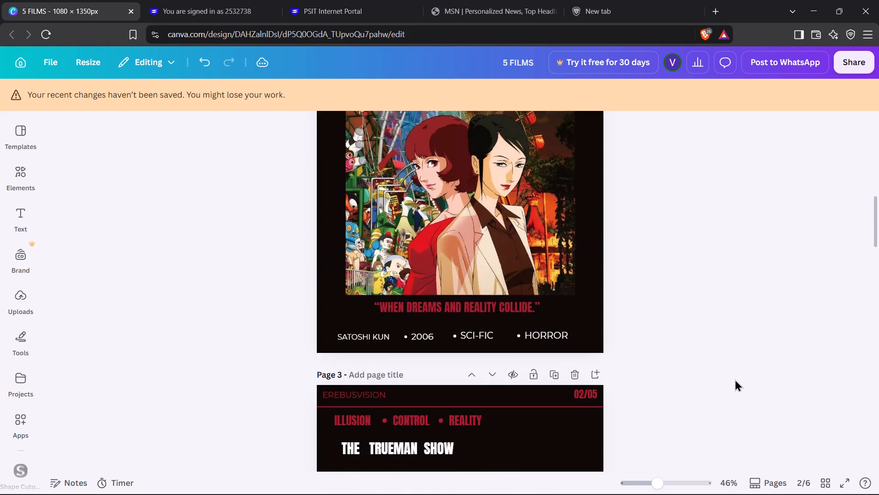
scroll(735, 379, "down", 20)
scroll(735, 379, "down", 1)
scroll(735, 379, "up", 3)
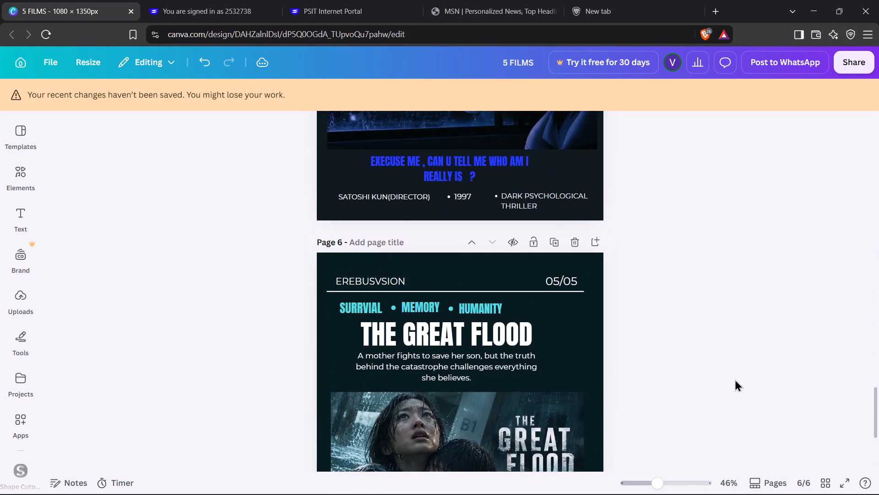
scroll(735, 379, "down", 8)
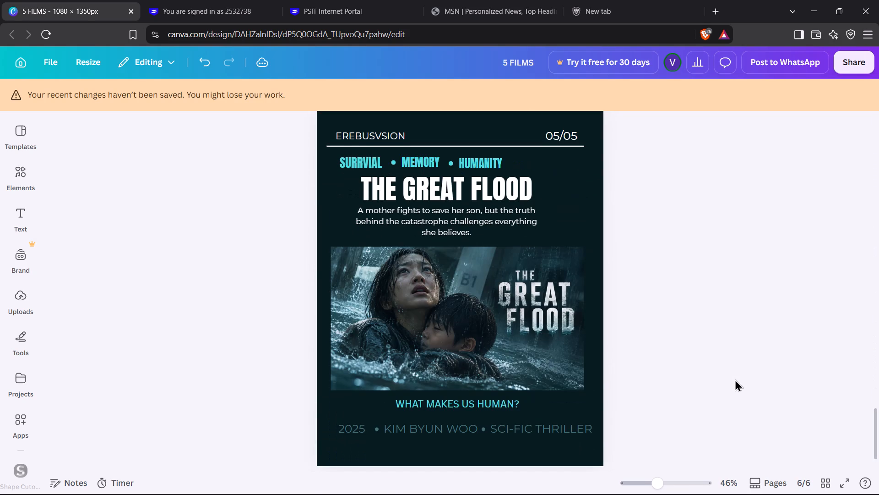
scroll(735, 379, "up", 7)
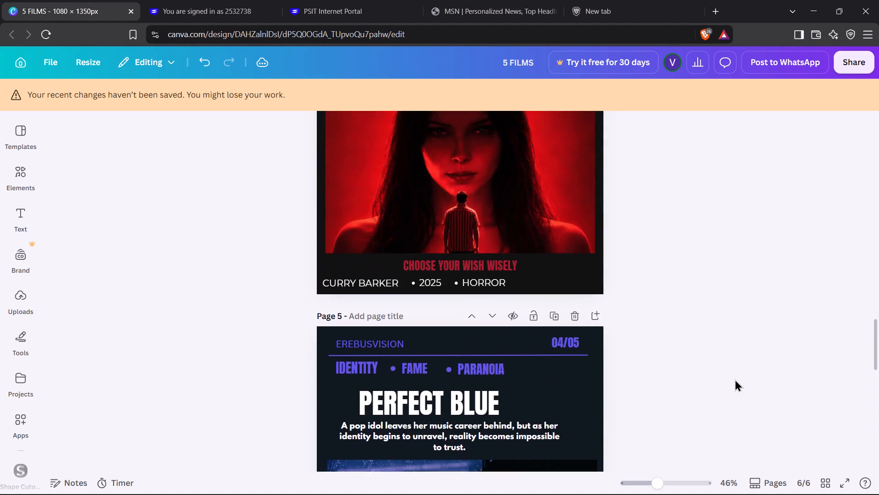
scroll(735, 379, "up", 12)
scroll(735, 379, "down", 11)
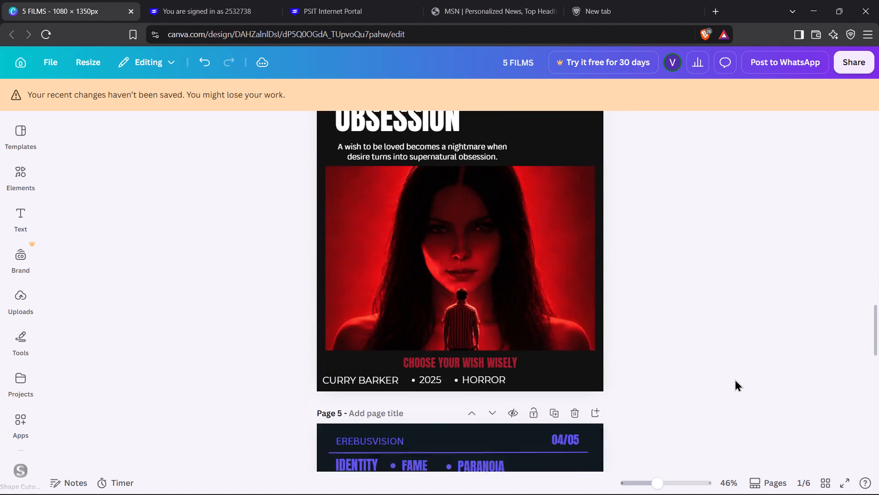
scroll(735, 379, "down", 5)
scroll(735, 379, "up", 8)
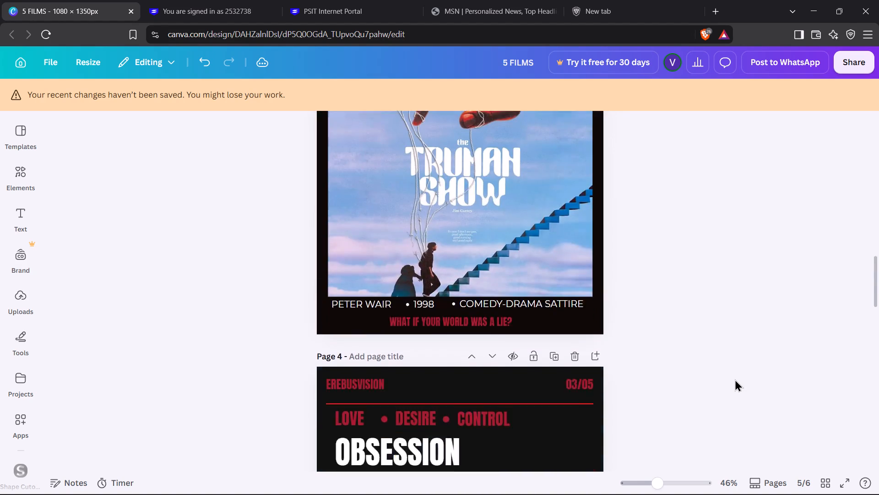
scroll(735, 379, "up", 6)
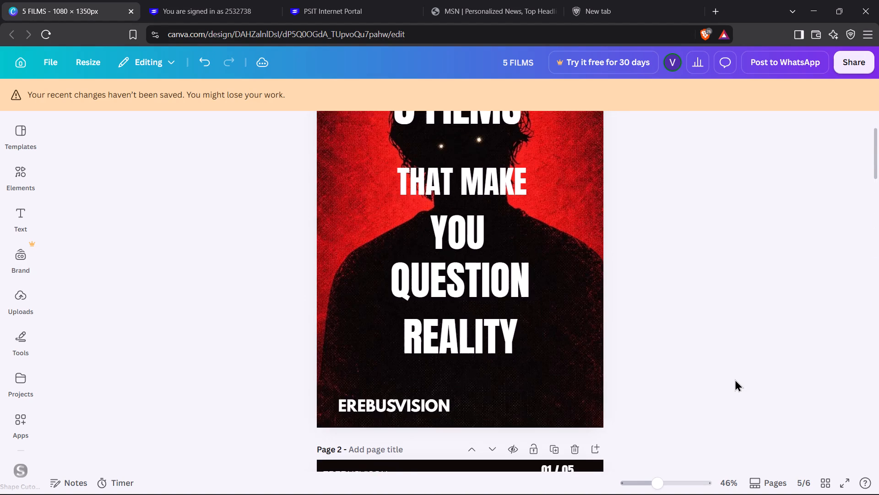
scroll(735, 379, "up", 1)
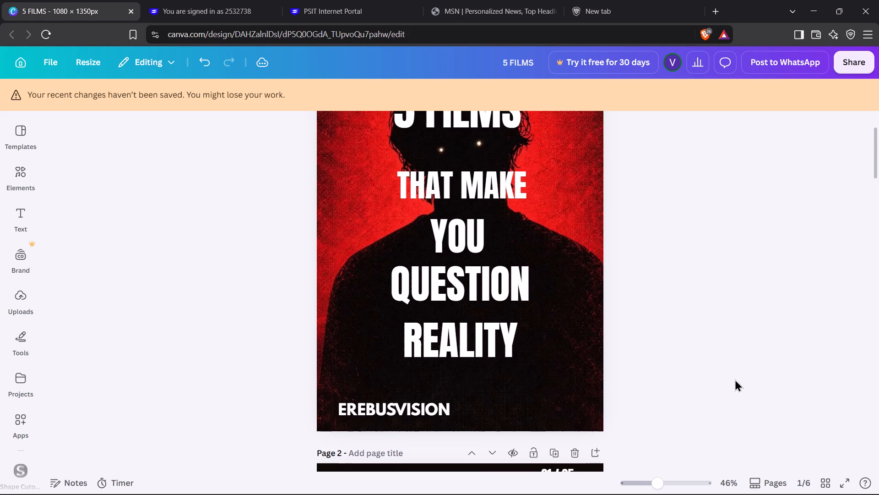
scroll(735, 379, "up", 1)
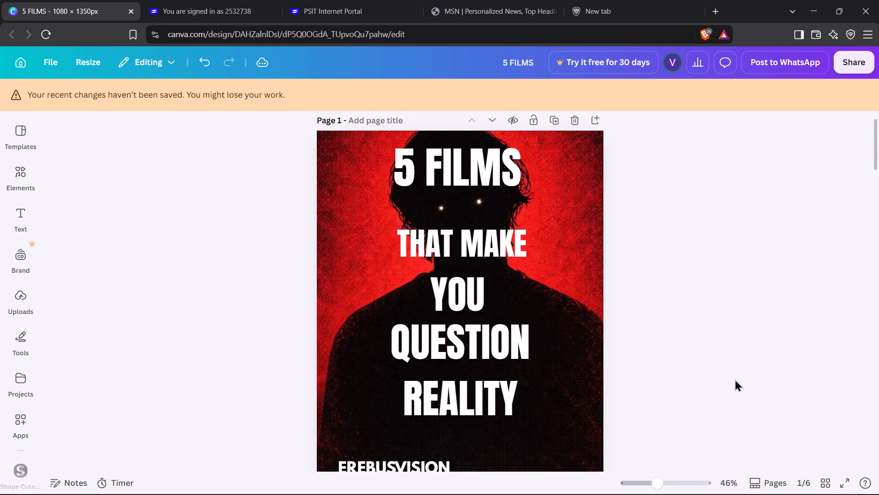
Look through the film pages once more down to THE GREAT FLOOD and return to the 5 FILMS cover page.
scroll(735, 379, "down", 11)
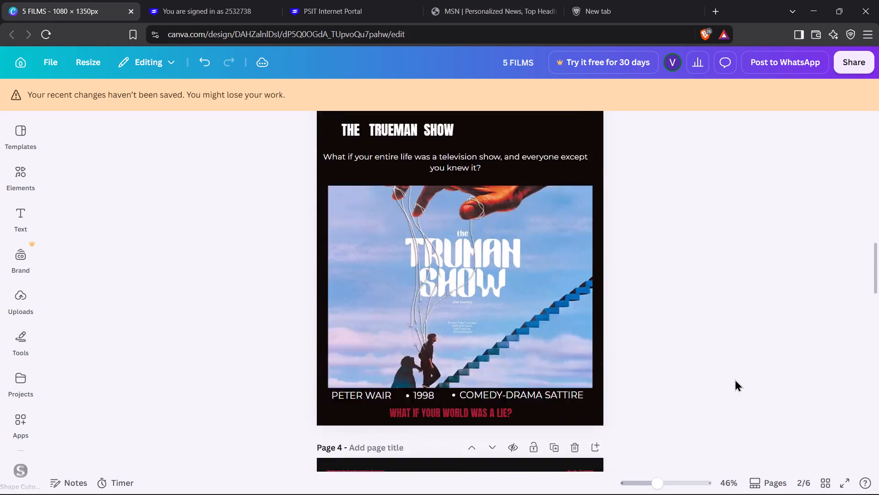
scroll(735, 379, "down", 12)
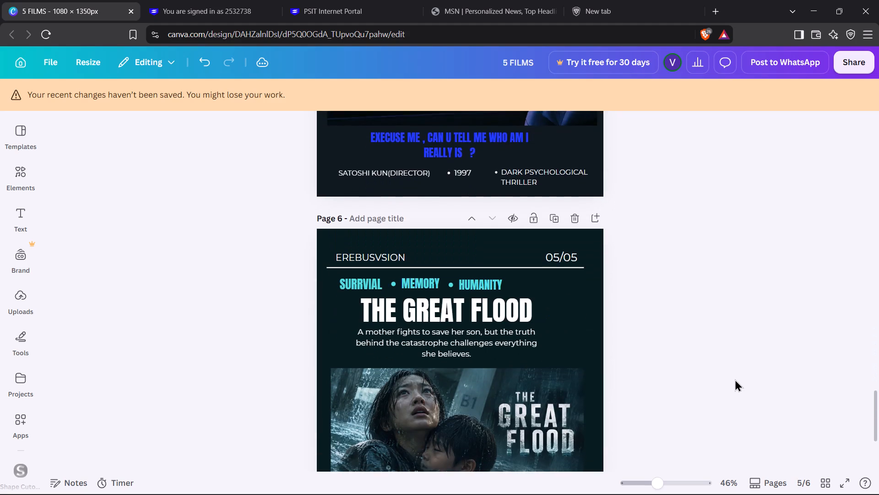
scroll(735, 379, "down", 3)
scroll(735, 379, "up", 8)
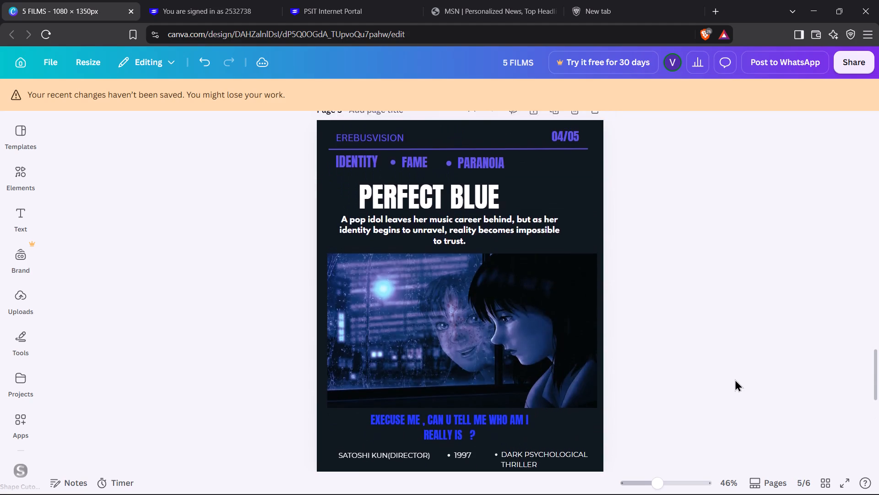
scroll(735, 379, "up", 6)
scroll(735, 379, "down", 1)
scroll(735, 379, "up", 2)
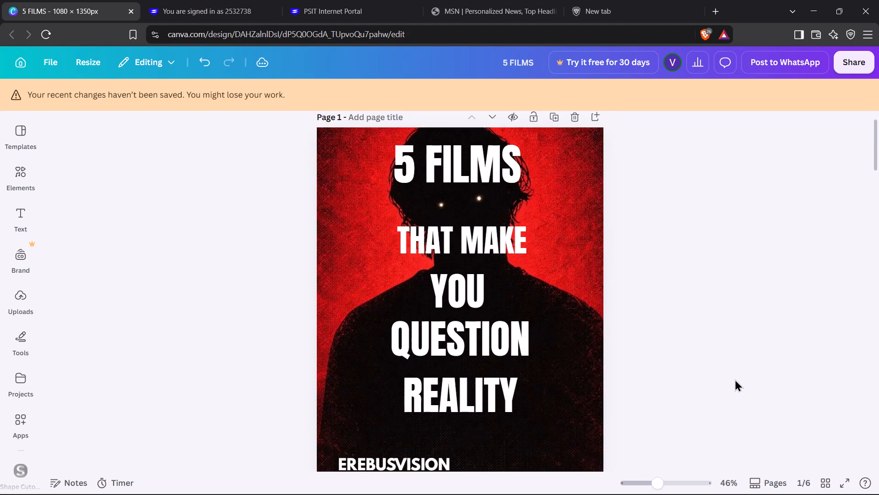
Delete the THAT MAKE text from the cover page.
left_click(470, 395)
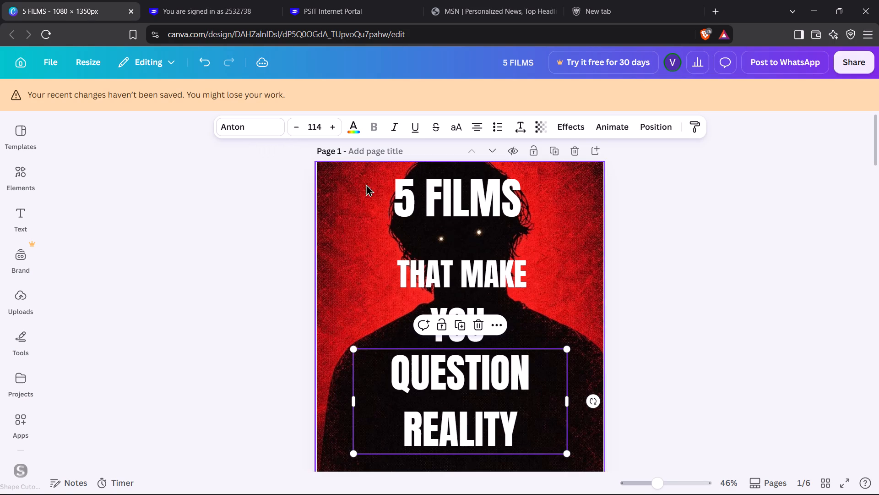
left_click(429, 266)
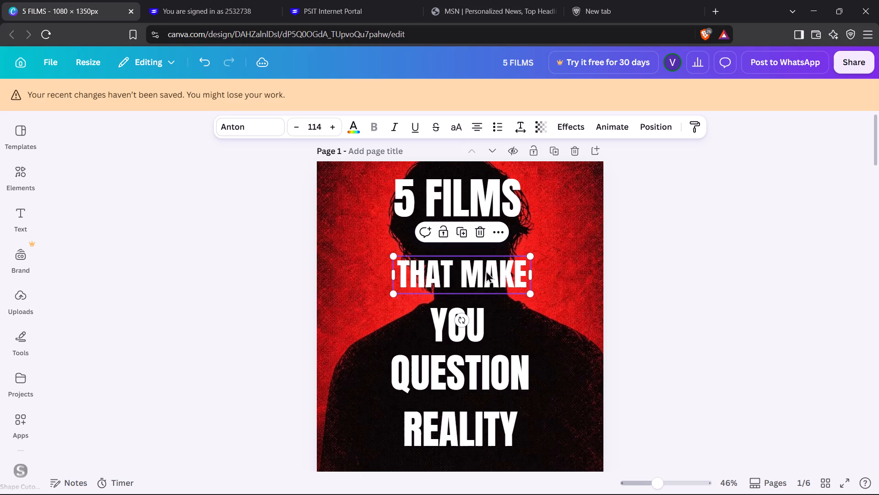
key("BackSpace")
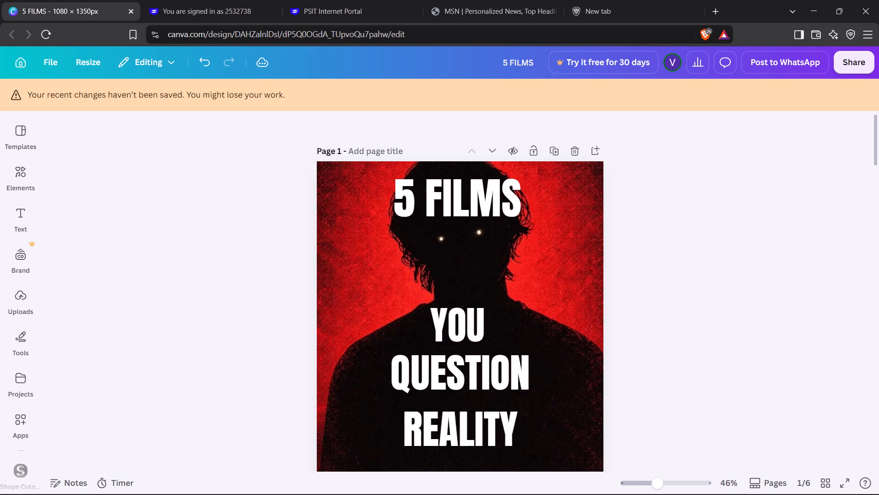
Add a new text box to the cover page.
key("t")
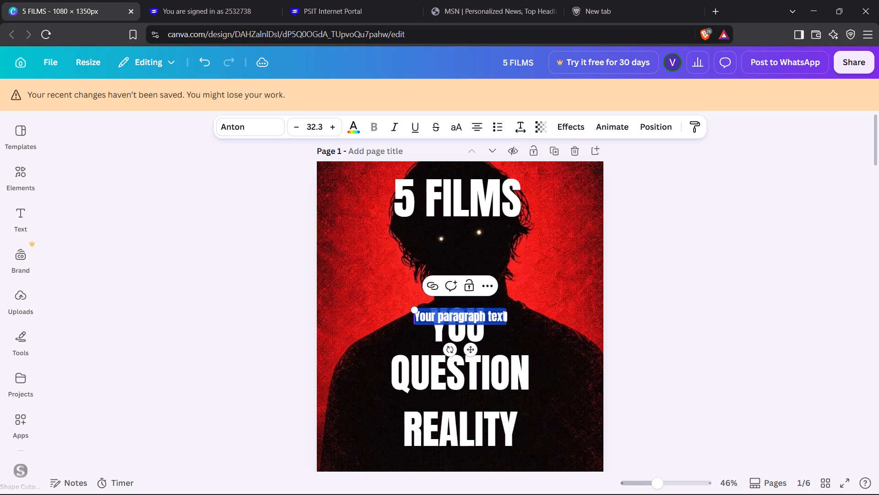
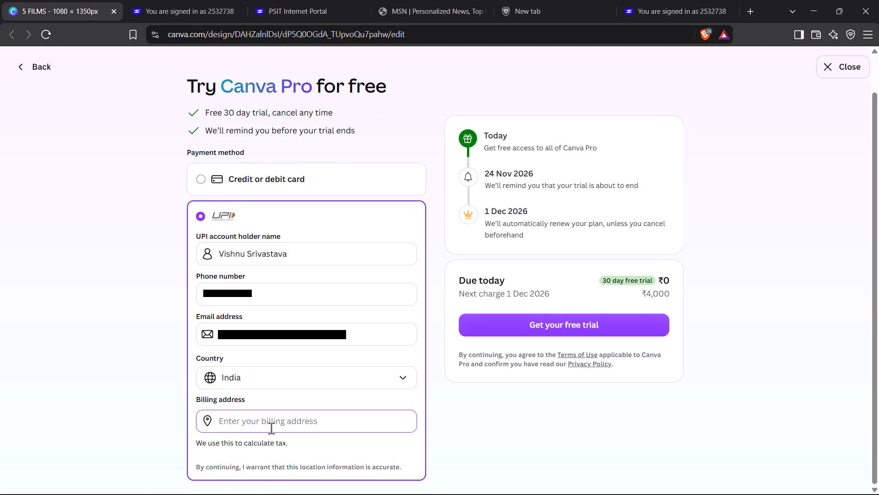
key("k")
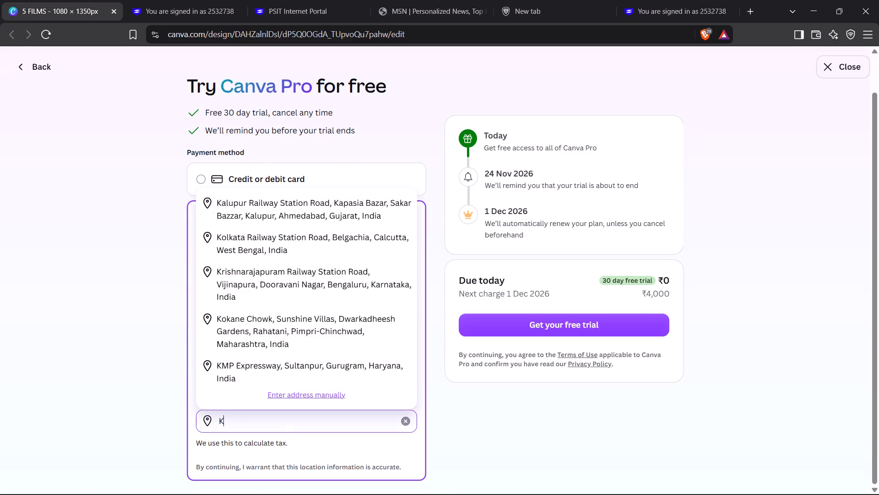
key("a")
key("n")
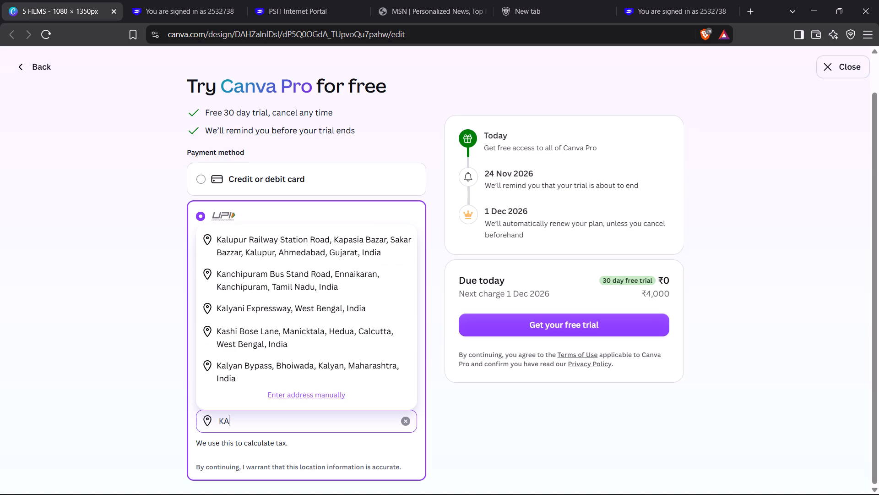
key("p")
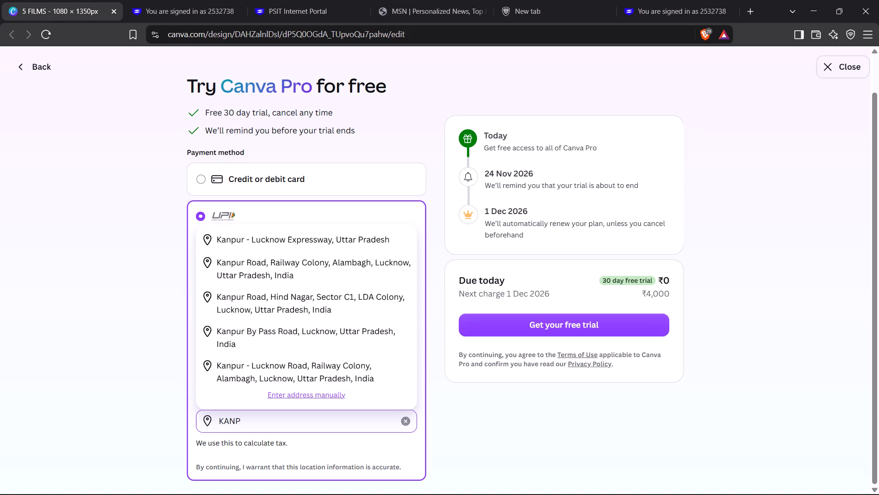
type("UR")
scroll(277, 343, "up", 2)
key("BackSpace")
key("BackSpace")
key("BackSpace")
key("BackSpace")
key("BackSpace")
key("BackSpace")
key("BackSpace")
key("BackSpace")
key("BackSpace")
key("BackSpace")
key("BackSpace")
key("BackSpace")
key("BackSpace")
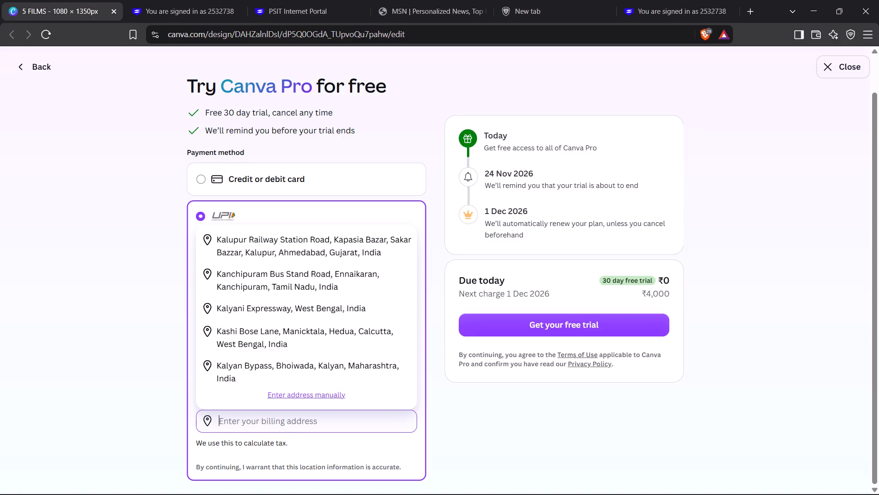
Fill in the billing address by looking up the institute and choosing the suggested matching address.
type("PS")
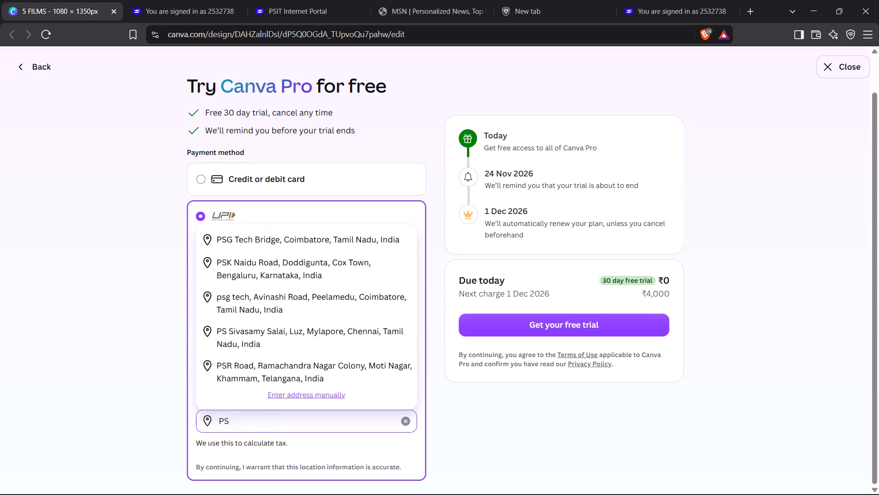
type("IT")
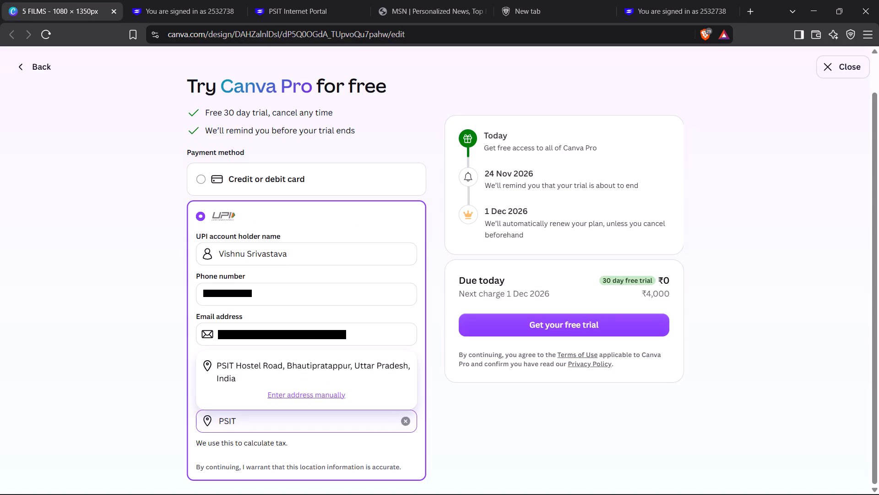
left_click(292, 370)
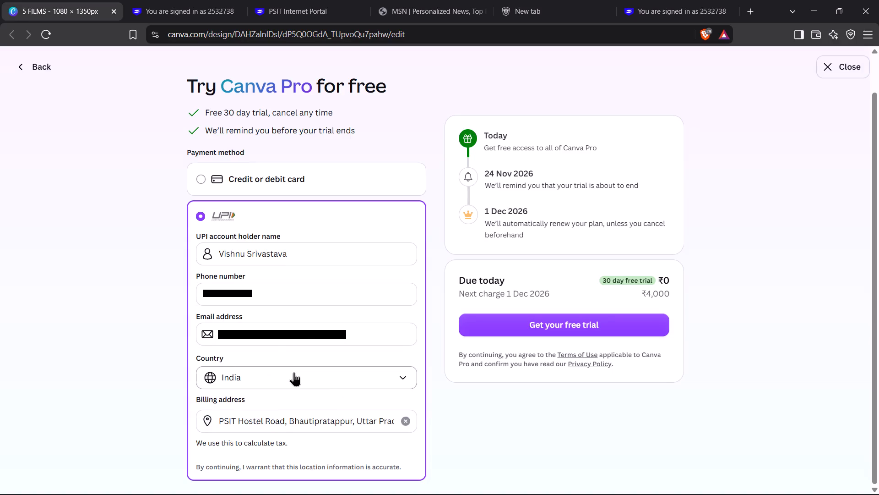
Submit the UPI payment details to request the 30-day free trial of Canva Pro.
scroll(332, 399, "down", 2)
scroll(374, 459, "down", 1)
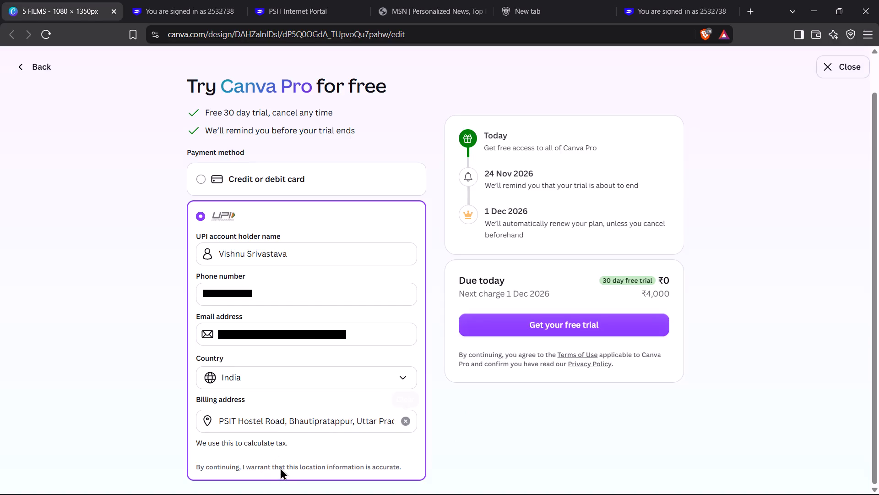
key("Return")
left_click(533, 319)
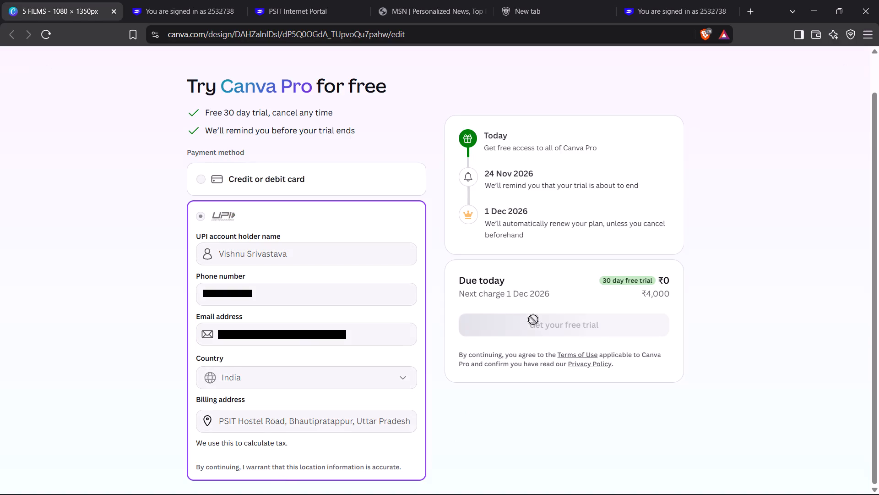
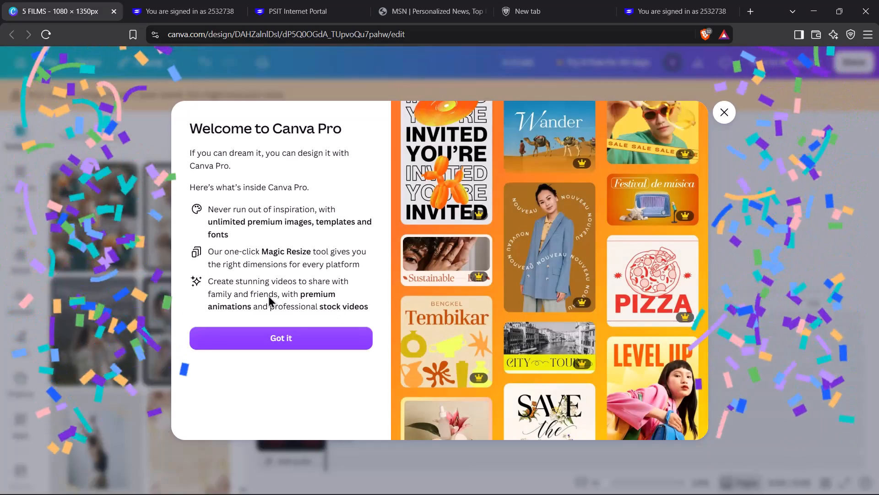
Dismiss the Canva Pro welcome and let the design page reload without saving, preventing additional dialogues.
left_click(300, 338)
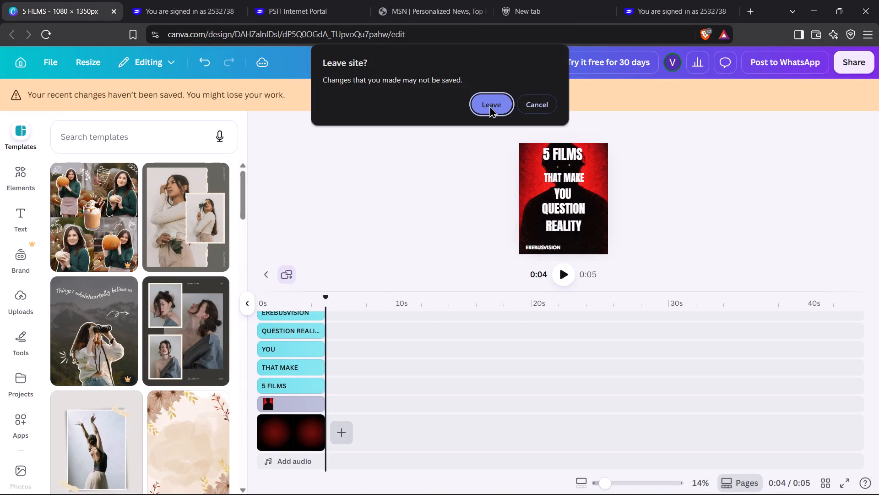
left_click(531, 110)
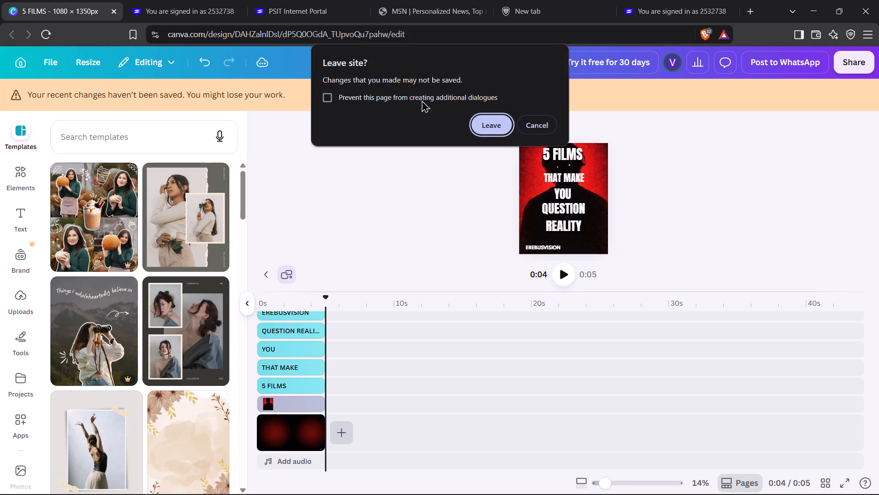
left_click(422, 95)
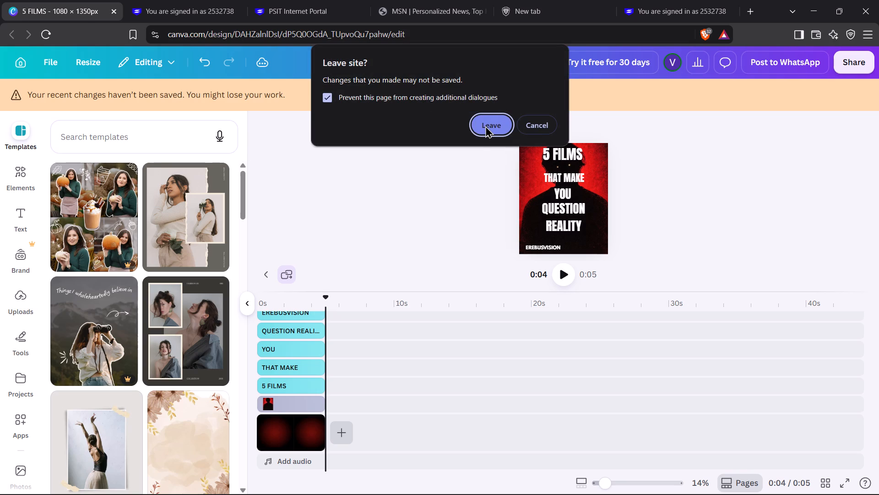
left_click(485, 126)
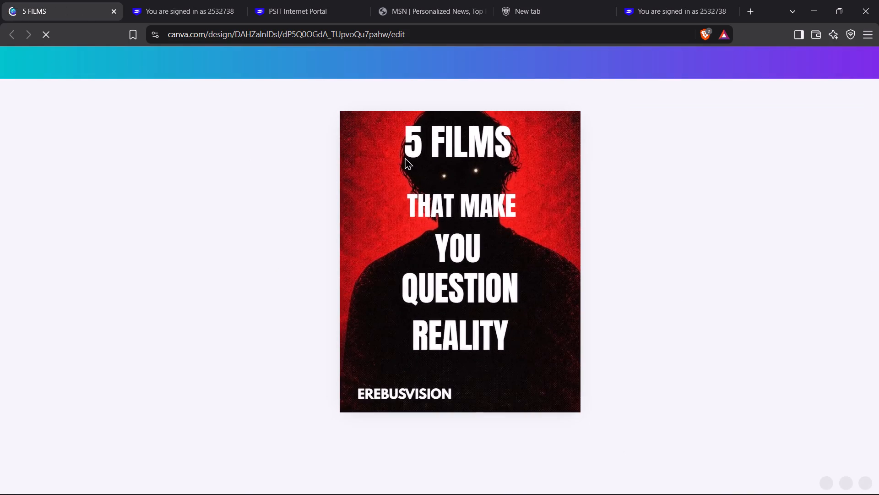
Look through the pages of the reloaded 5 FILMS carousel.
scroll(412, 215, "down", 3)
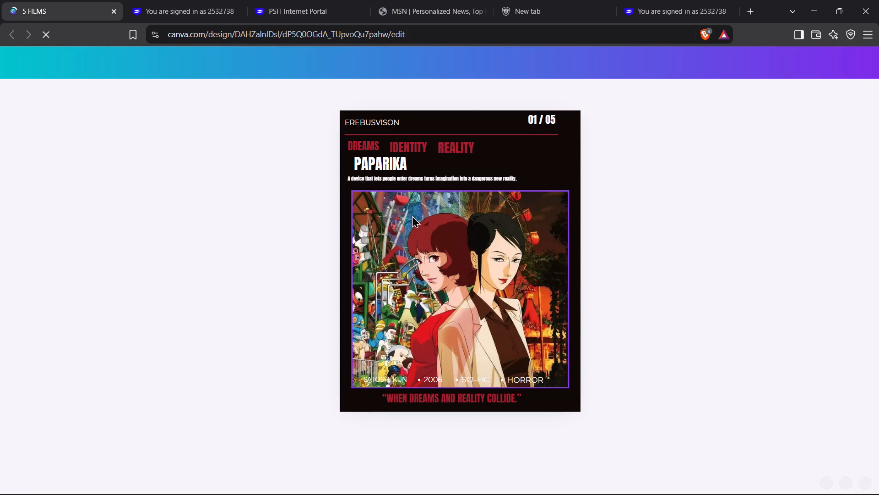
scroll(412, 215, "down", 9)
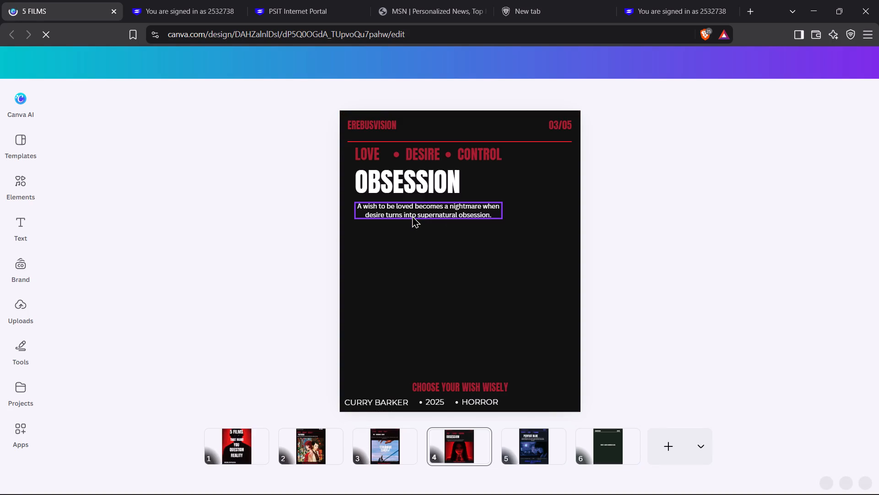
scroll(412, 215, "down", 4)
scroll(412, 215, "up", 1)
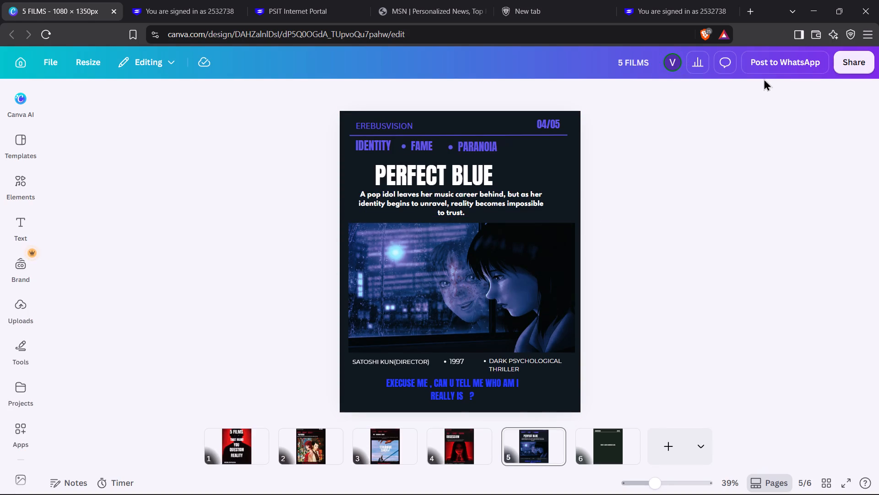
Check the WhatsApp posting and design sharing options for the carousel.
left_click(775, 57)
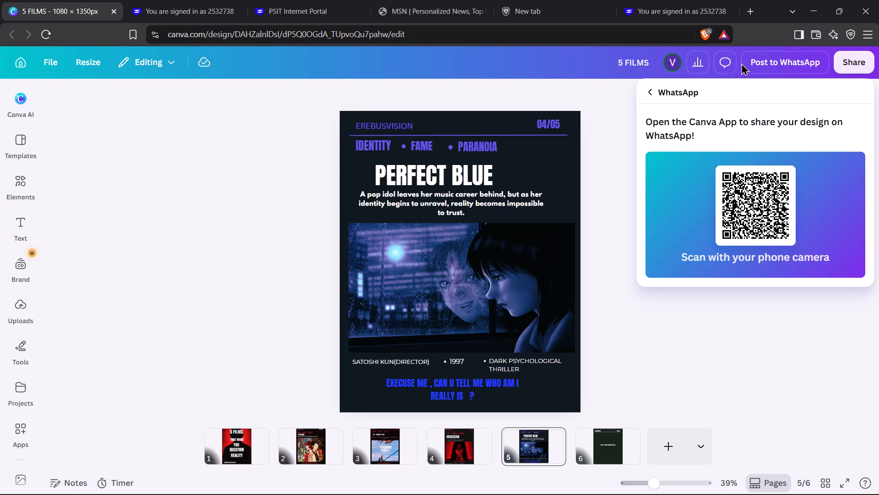
left_click(865, 63)
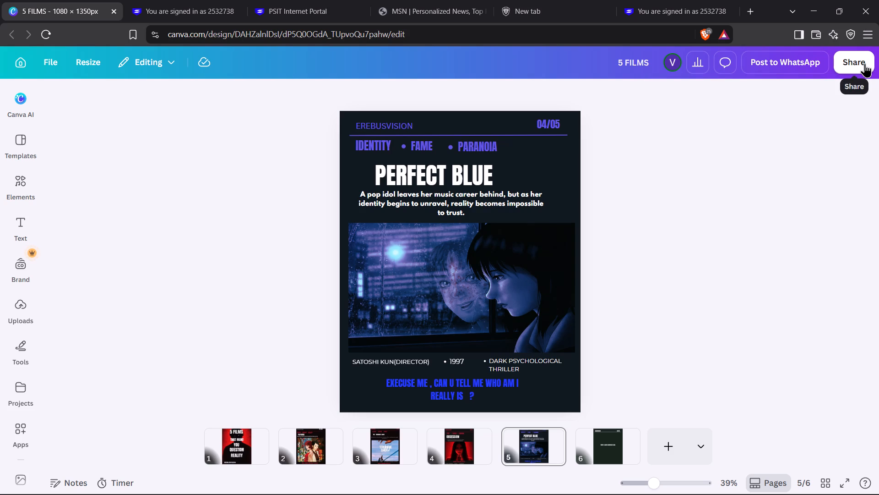
left_click(865, 63)
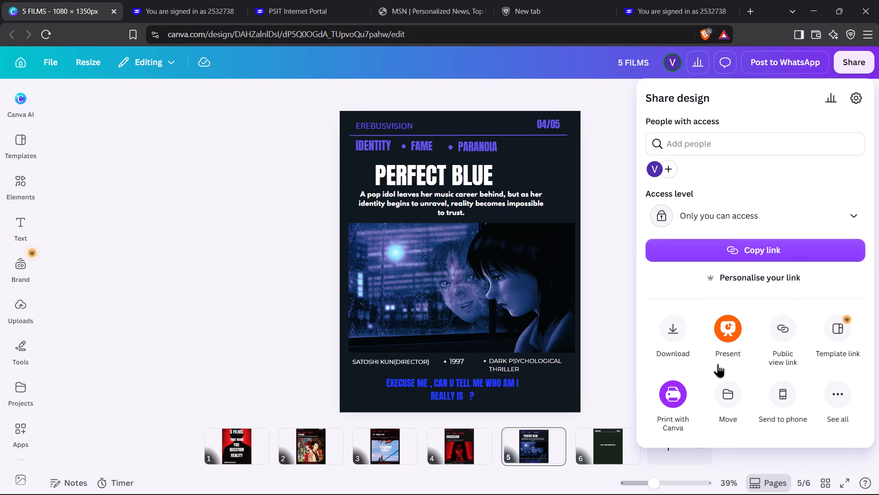
left_click(614, 454)
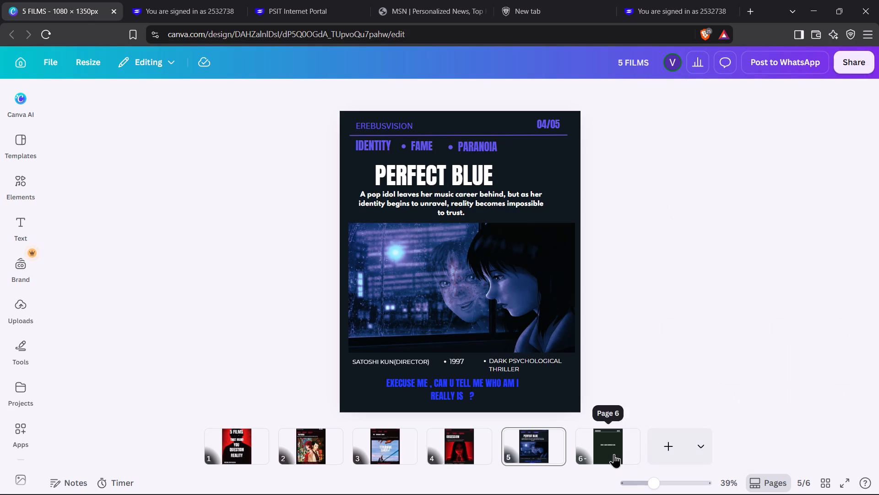
Delete page 6, the incomplete 05/05 page reading "There's always someone below.".
left_click(614, 454)
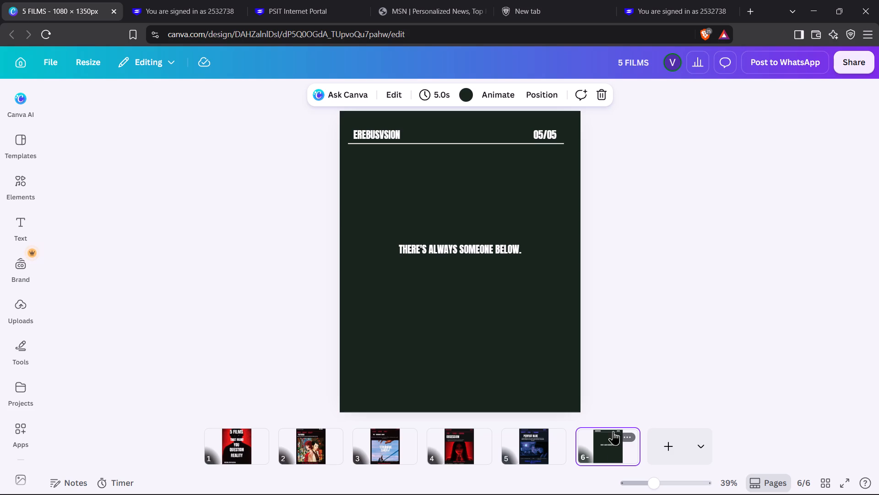
scroll(614, 222, "up", 5)
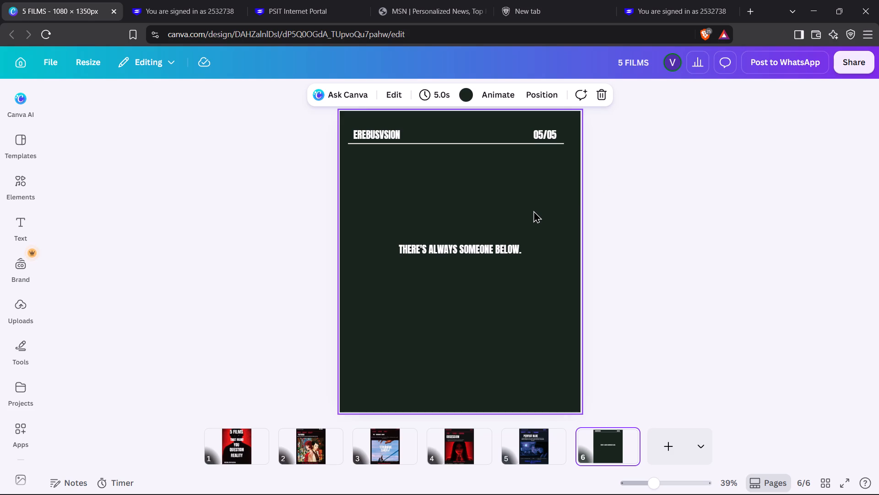
key("Delete")
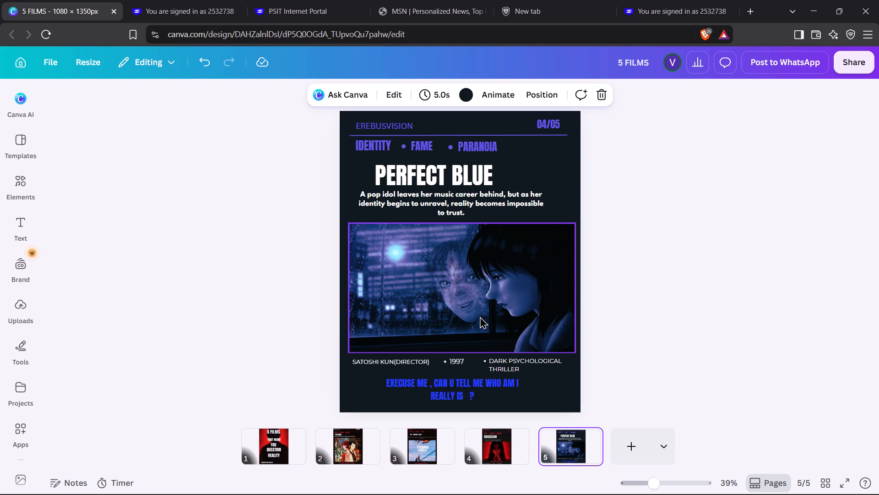
Add a new blank page after the Perfect Blue page.
scroll(480, 316, "left", 3)
scroll(480, 316, "right", 4)
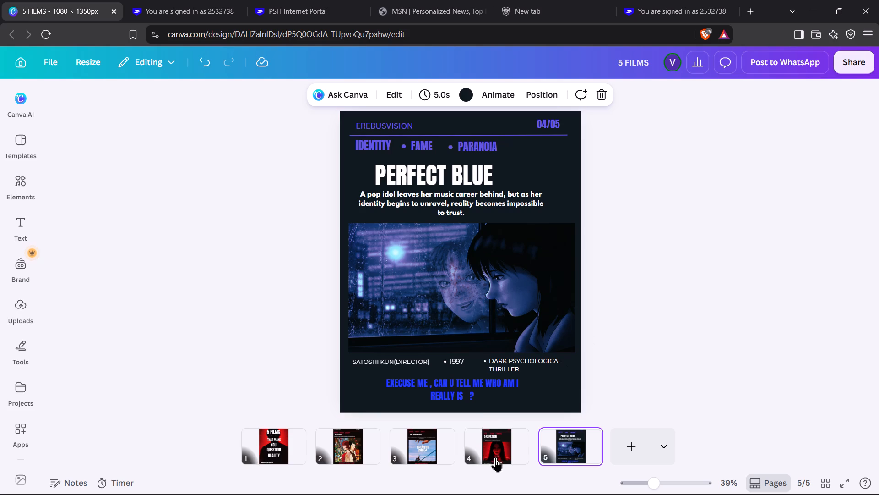
left_click(639, 446)
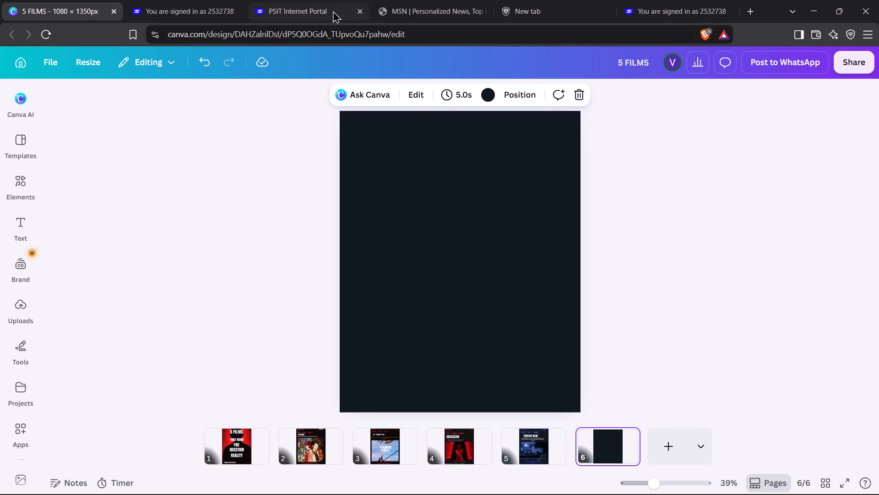
left_click(753, 11)
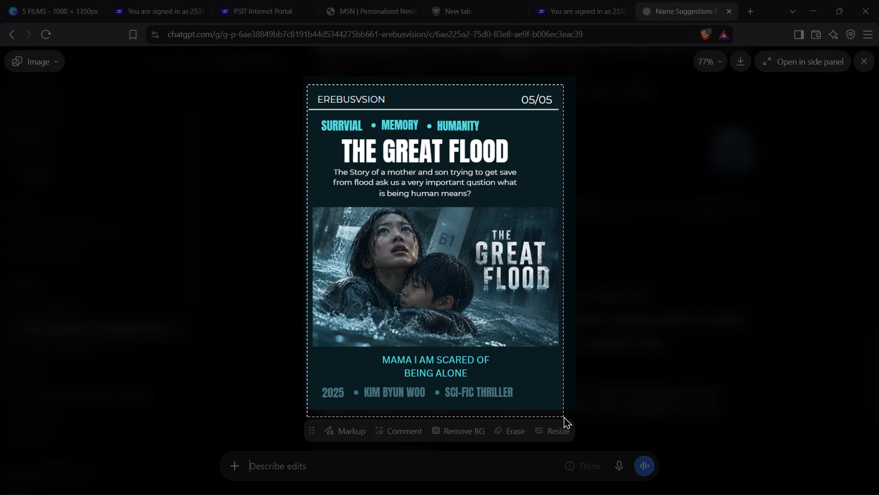
Capture a rectangular screen snip of the 05/05 The Great Flood poster in the enlarged image view.
left_click_drag(564, 416, 570, 412)
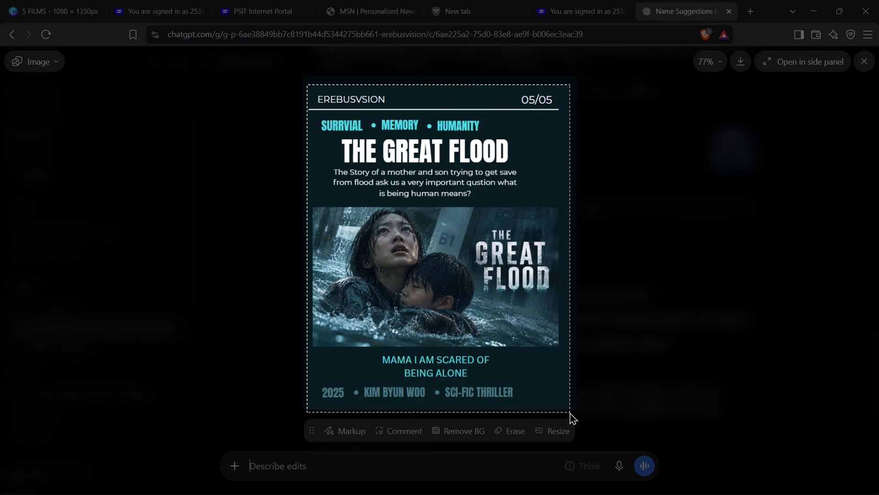
left_click_drag(570, 412, 569, 412)
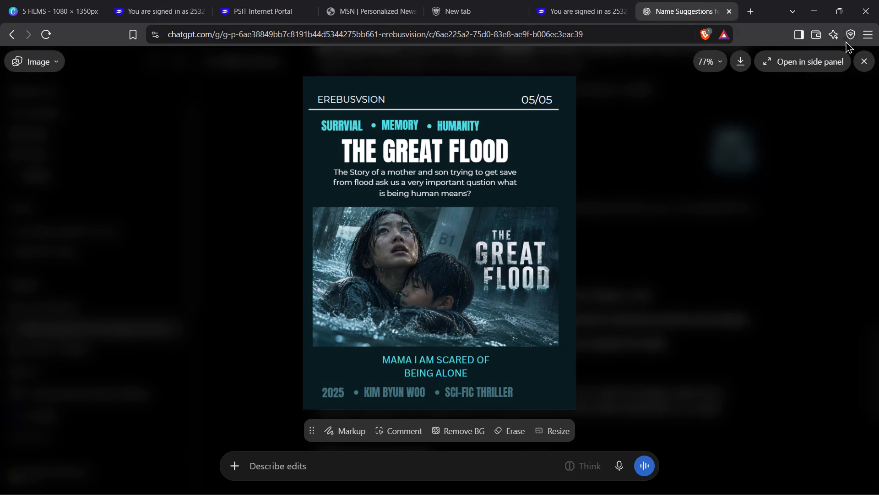
left_click(48, 1)
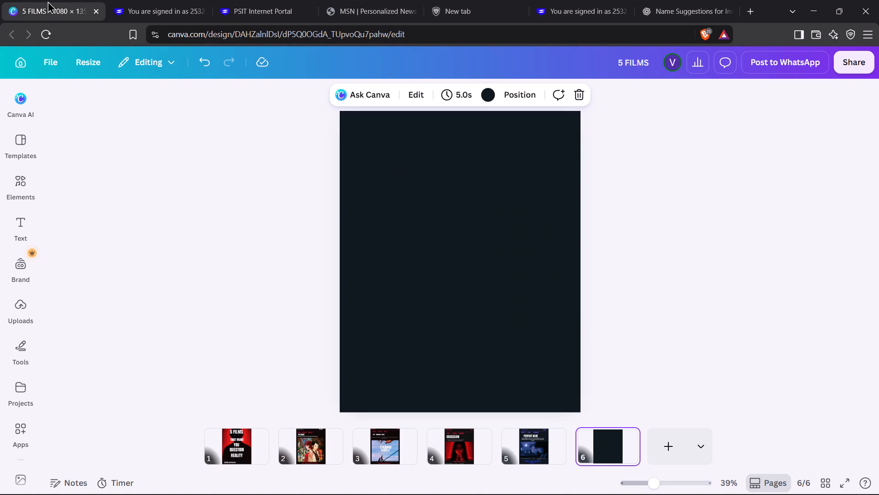
key("ctrl+v")
left_click(475, 260, "ctrl")
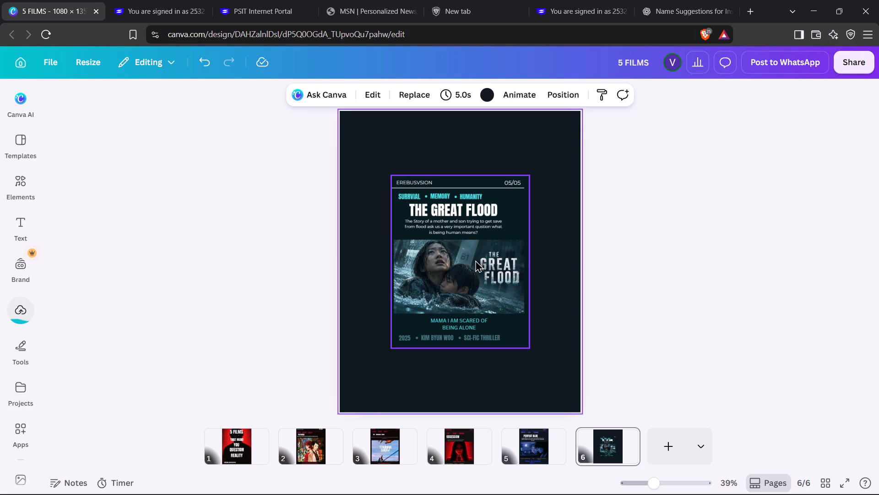
Crop The Great Flood poster's width slightly and enlarge the image toward the edges of page 6.
left_click(419, 197)
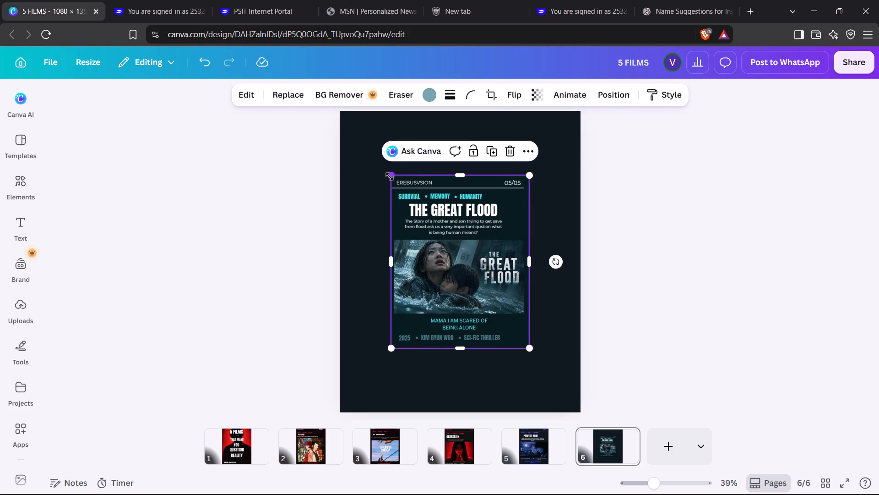
right_click_drag(392, 176, 352, 134)
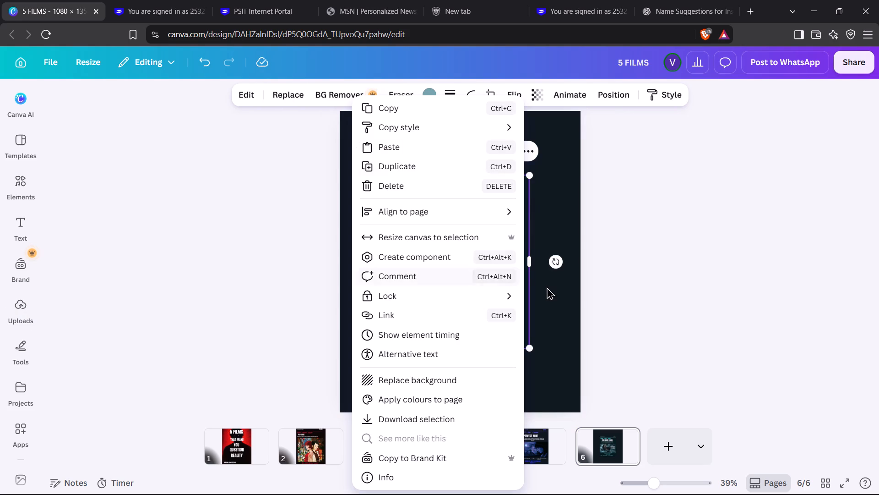
left_click(547, 287)
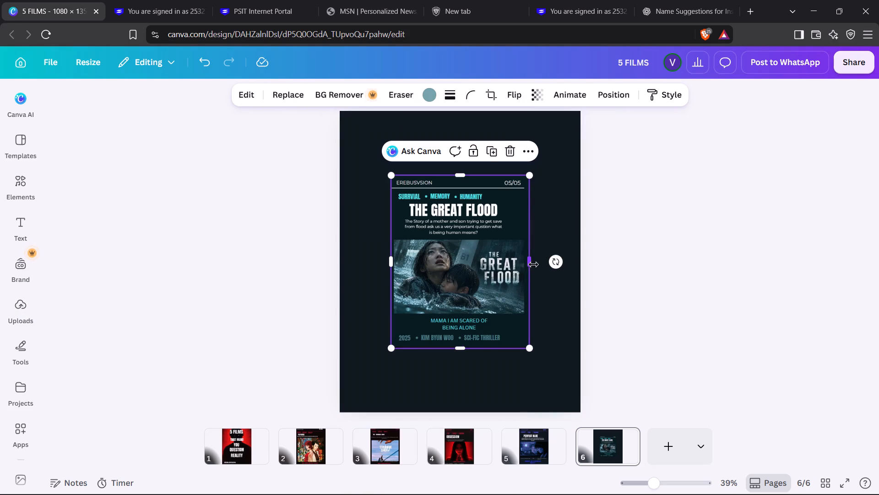
left_click_drag(533, 264, 515, 260)
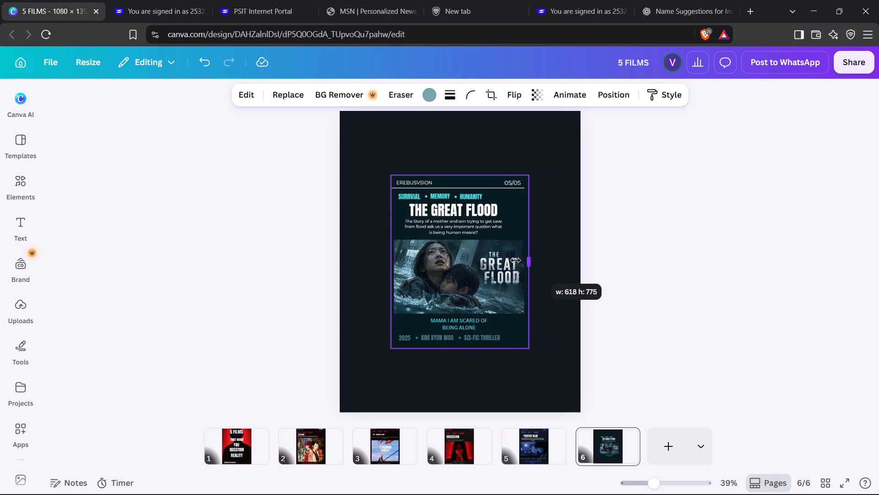
left_click_drag(515, 260, 527, 258)
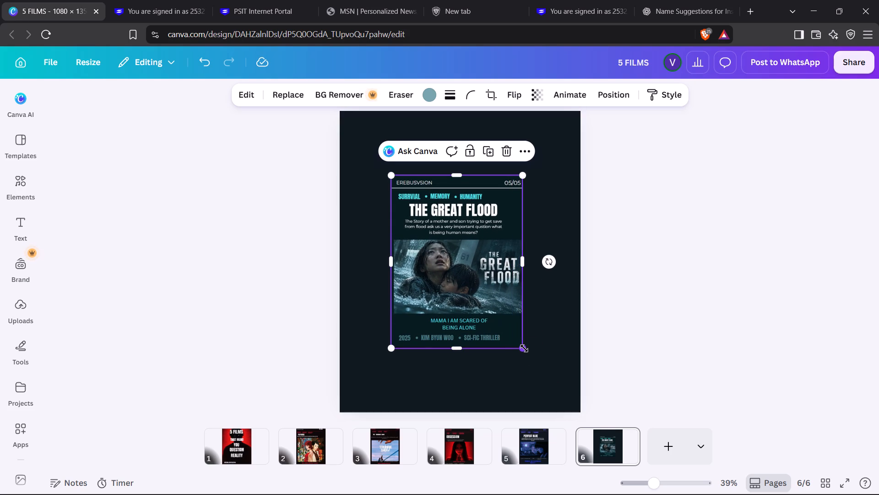
left_click_drag(524, 348, 579, 407)
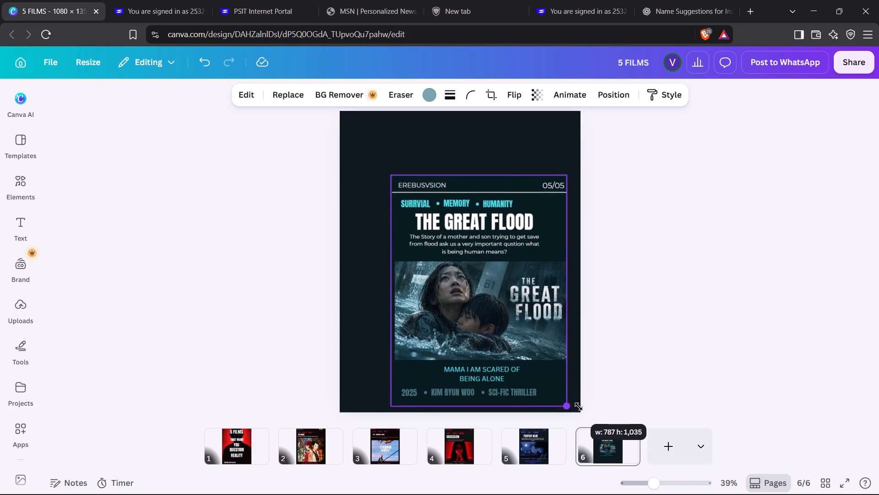
left_click_drag(579, 407, 580, 407)
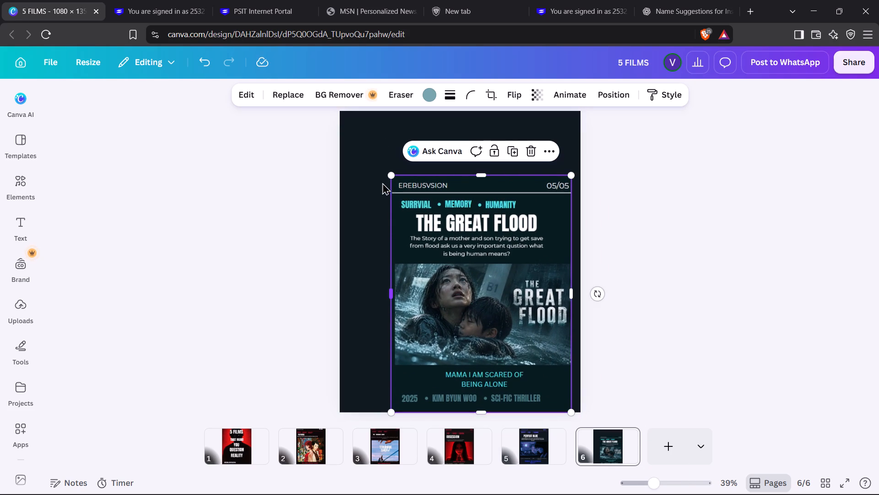
left_click_drag(391, 176, 365, 146)
left_click_drag(365, 146, 344, 110)
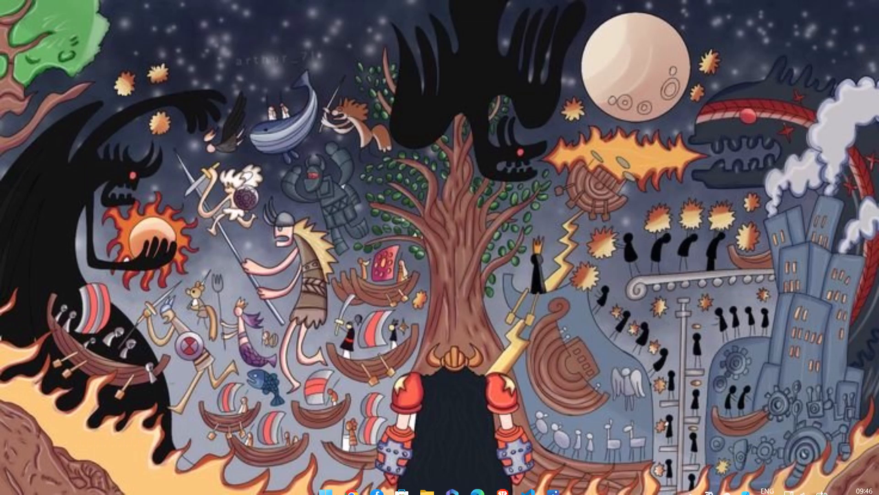
Launch the recently added Kuro app.
left_click(321, 481)
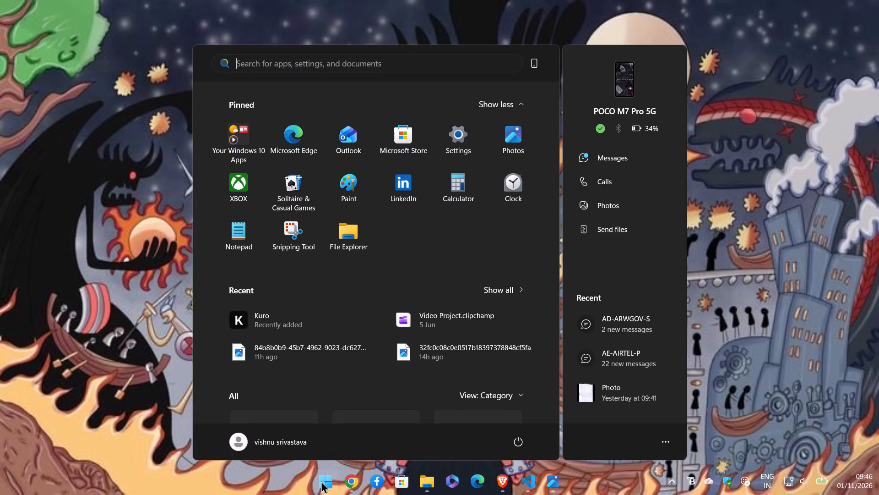
left_click(299, 318)
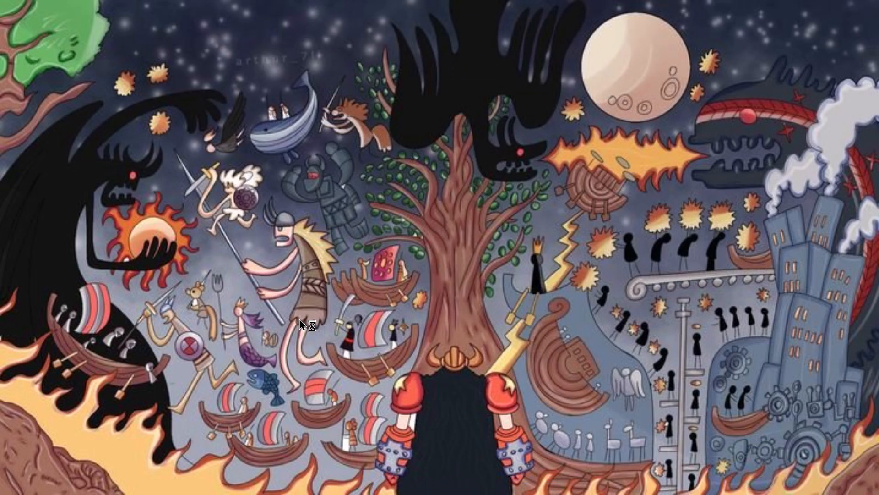
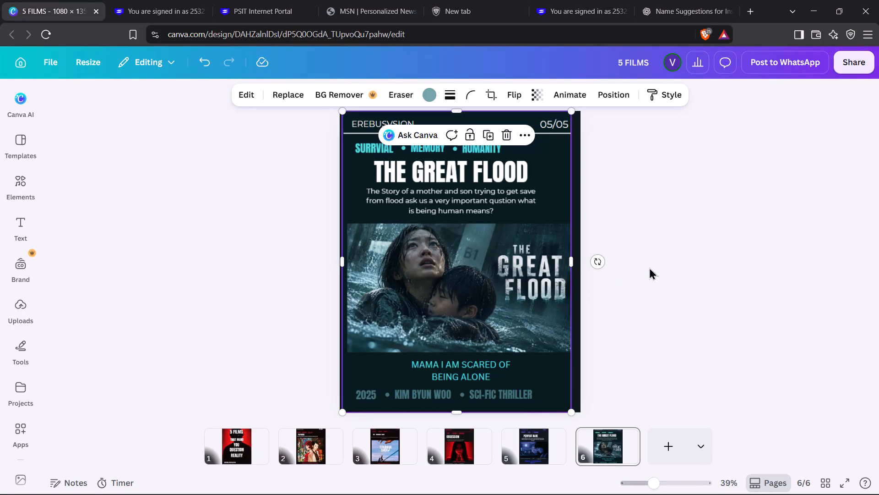
Delete The Great Flood poster image from page 6, leaving only its dark background.
left_click(674, 266)
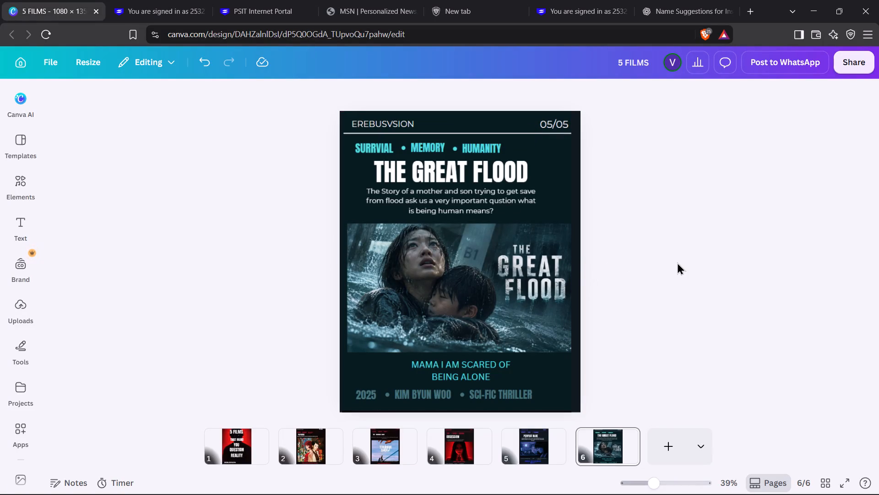
triple_click(470, 367)
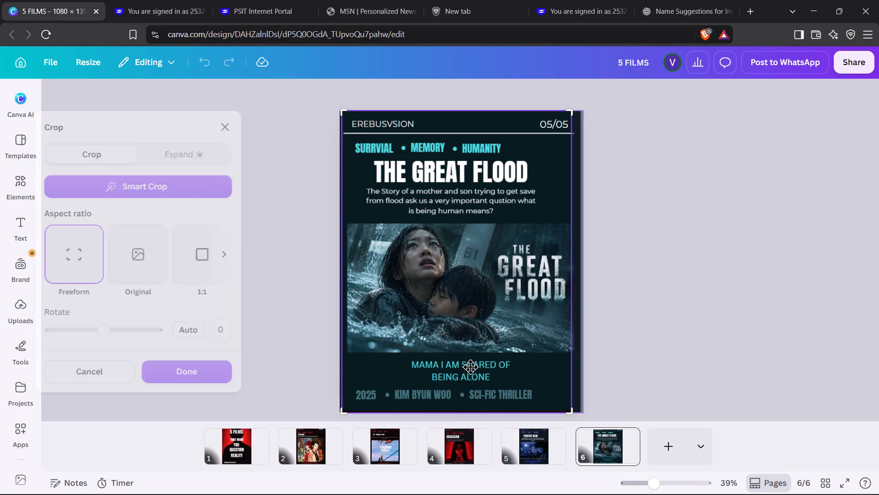
left_click(470, 367)
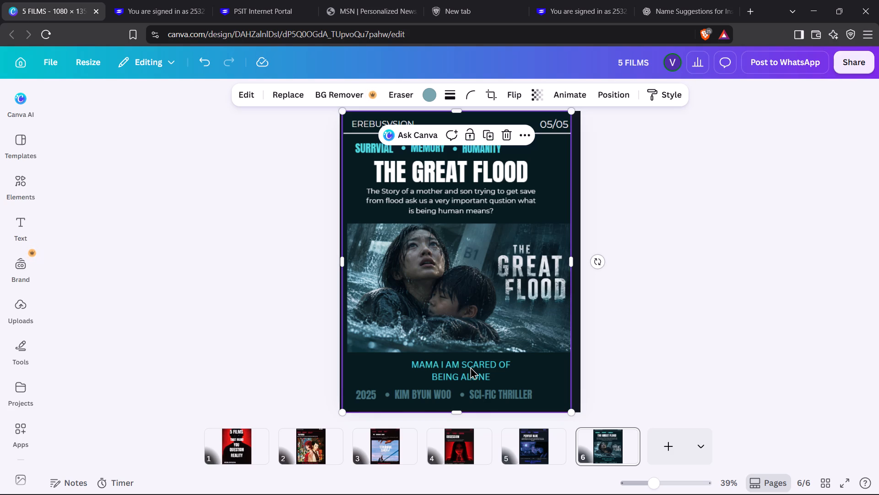
key("Delete")
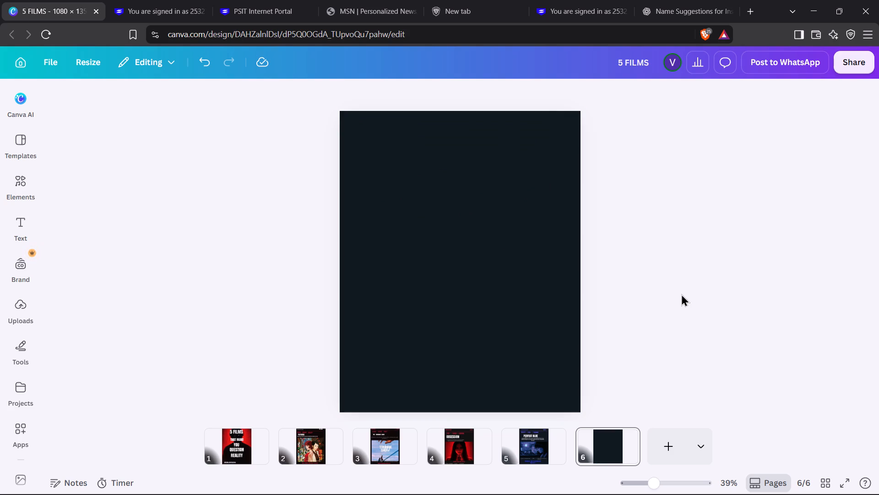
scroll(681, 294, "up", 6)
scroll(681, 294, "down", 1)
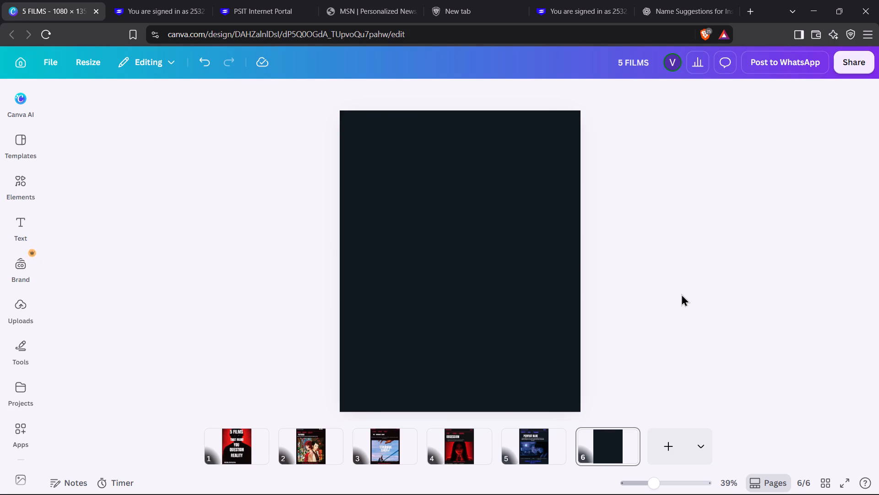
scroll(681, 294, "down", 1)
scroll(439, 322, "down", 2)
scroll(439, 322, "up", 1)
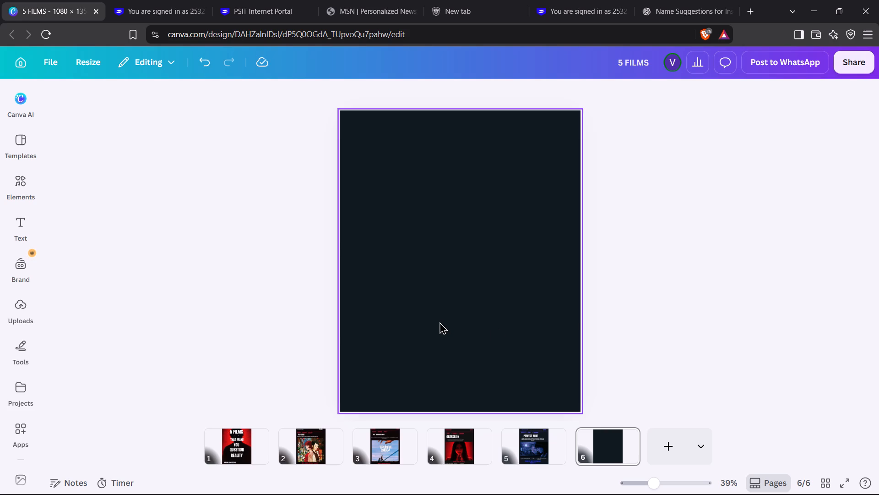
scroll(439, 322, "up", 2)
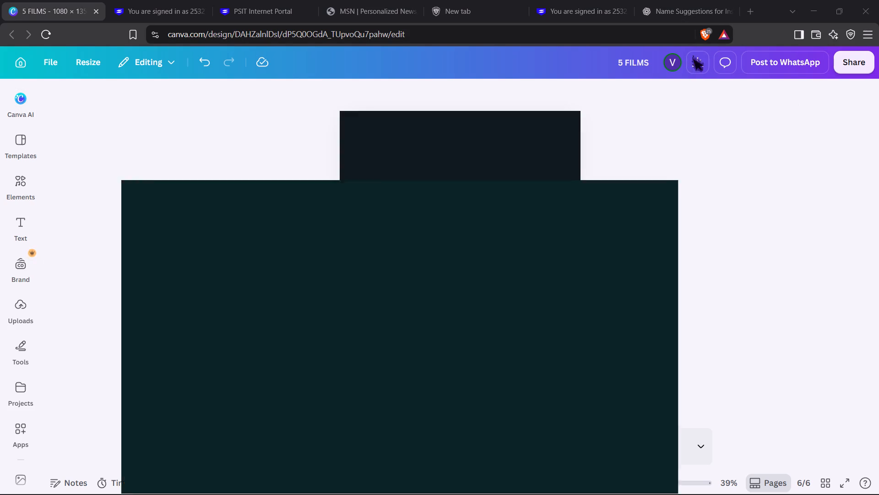
Switch to Chrome, go to Canva in a new tab and open the 5 FILMS design.
left_click(163, 11)
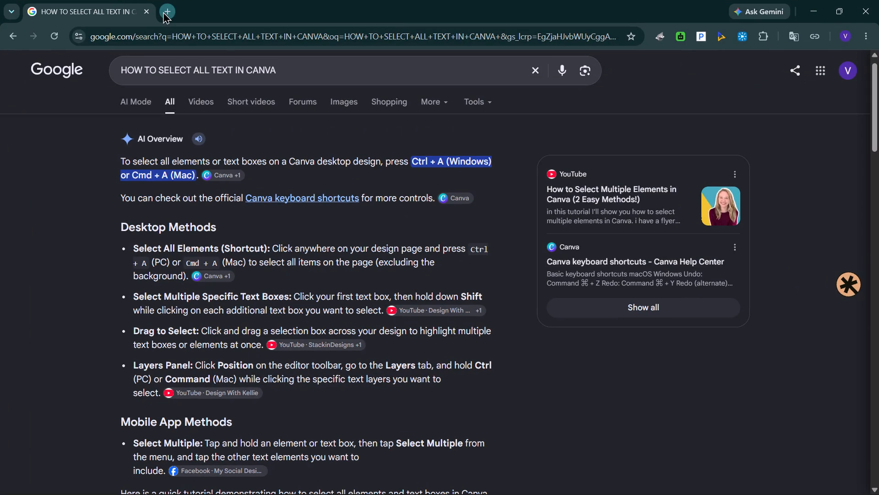
type("CANBV")
key("BackSpace")
key("BackSpace")
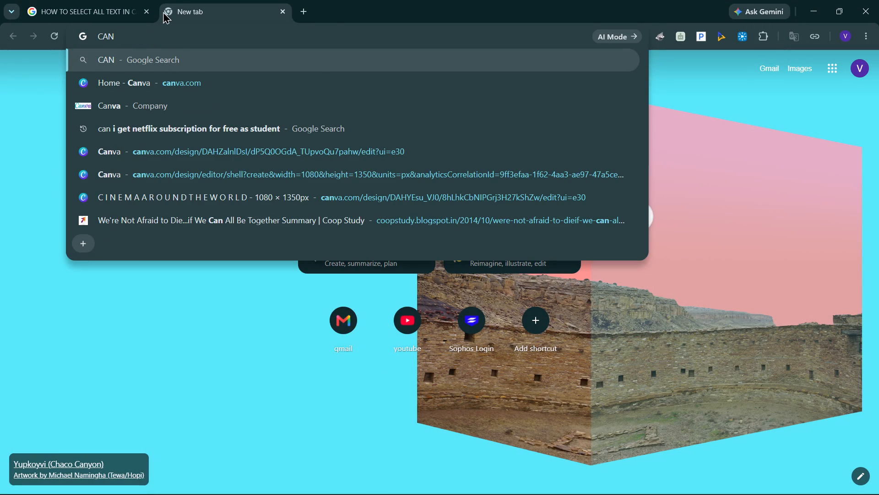
type("VA")
key("Return")
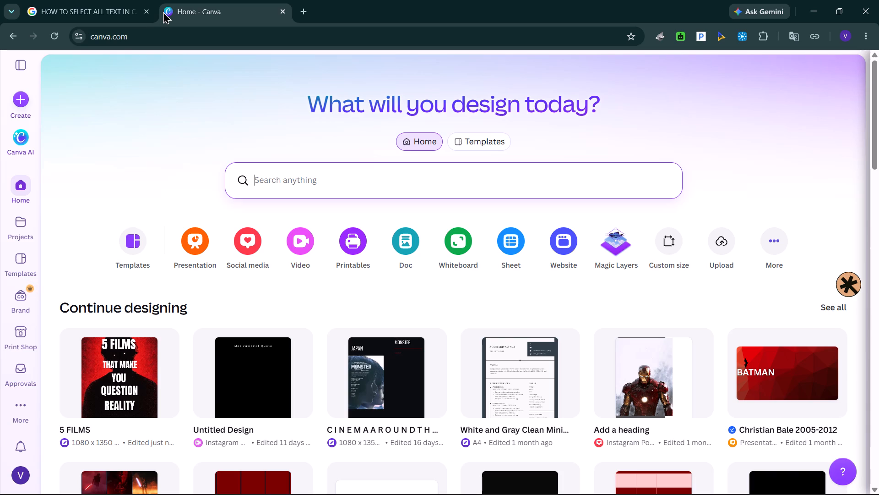
left_click(109, 365)
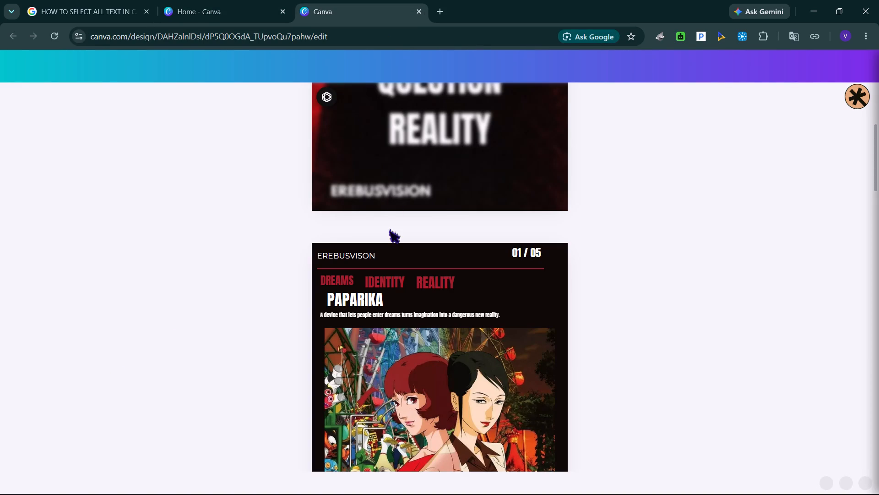
Look through the pages of the 5 FILMS design, especially pages 4, 5 and 6.
scroll(389, 230, "down", 17)
scroll(389, 230, "up", 1)
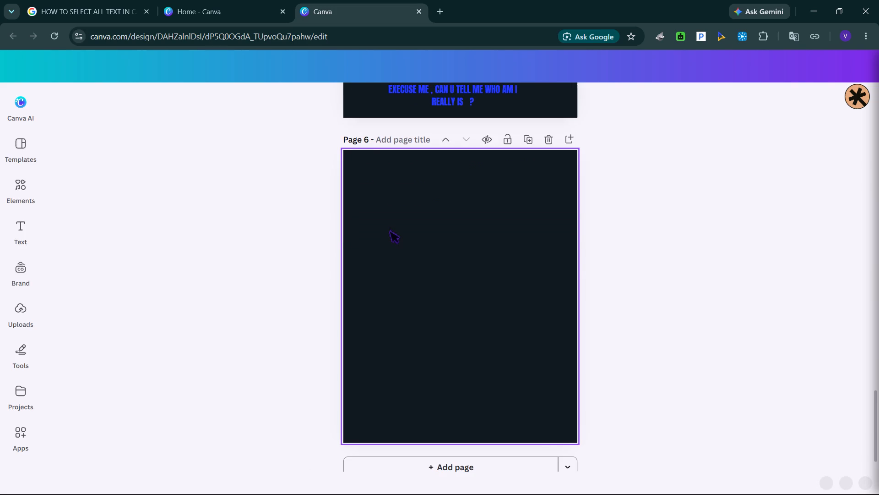
scroll(389, 230, "up", 9)
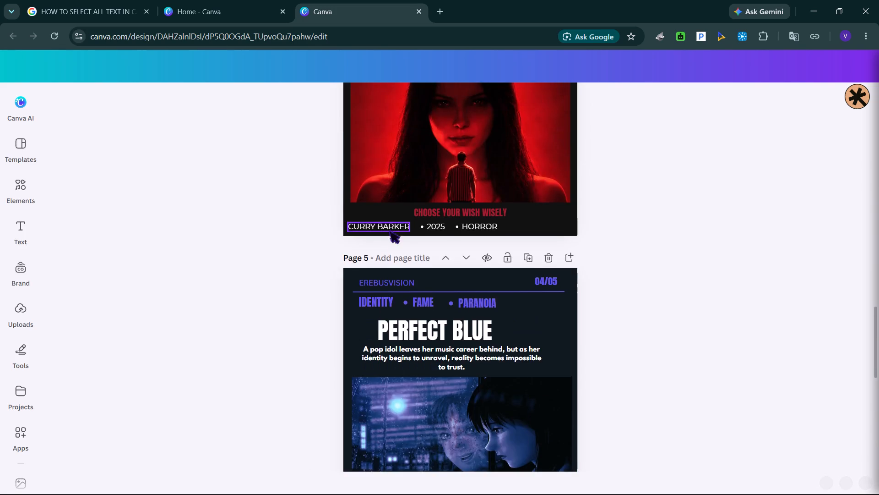
scroll(389, 230, "up", 3)
scroll(389, 230, "down", 11)
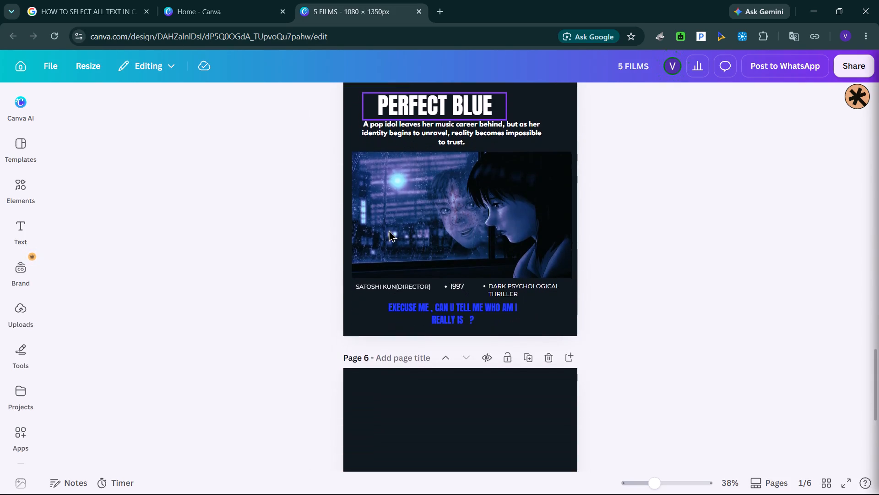
scroll(389, 230, "up", 1)
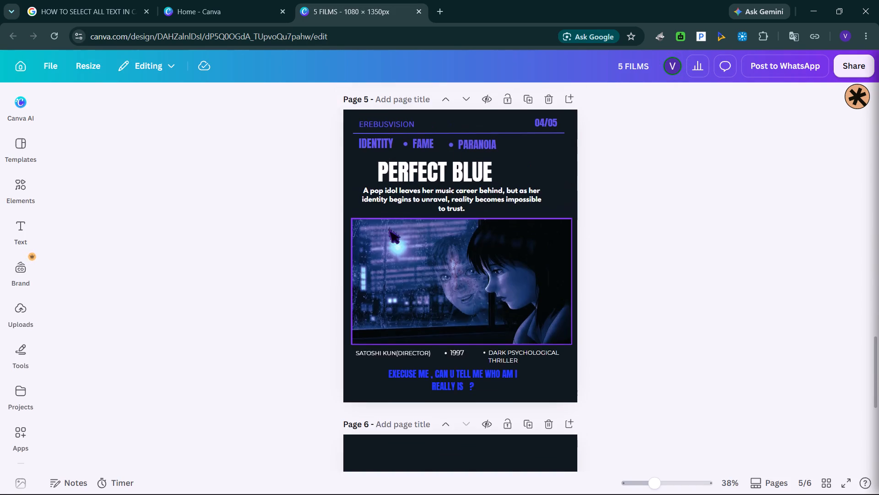
scroll(389, 230, "up", 2)
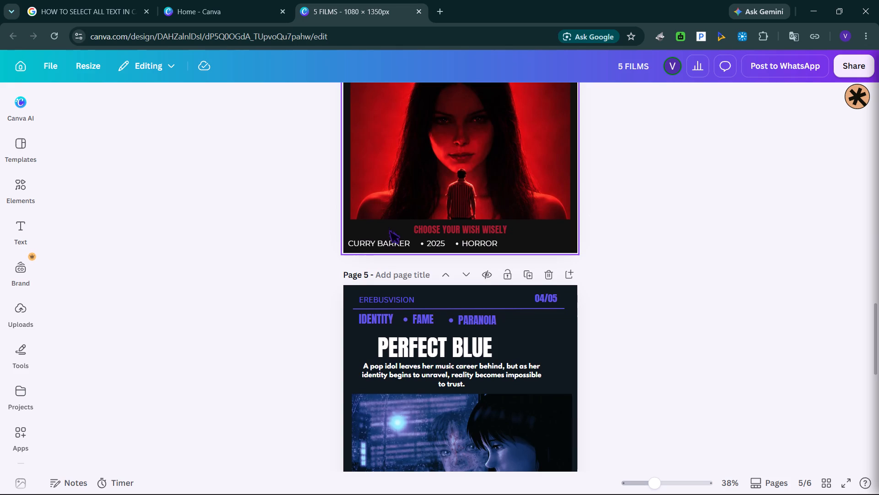
Examine the Obsession poster on page 4 and the pages next to it in the 5 FILMS design.
scroll(429, 175, "up", 2)
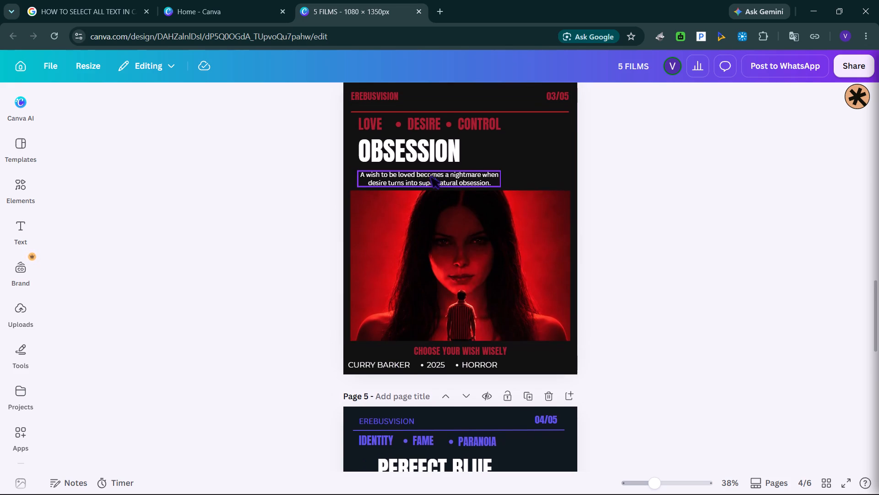
scroll(449, 383, "up", 5)
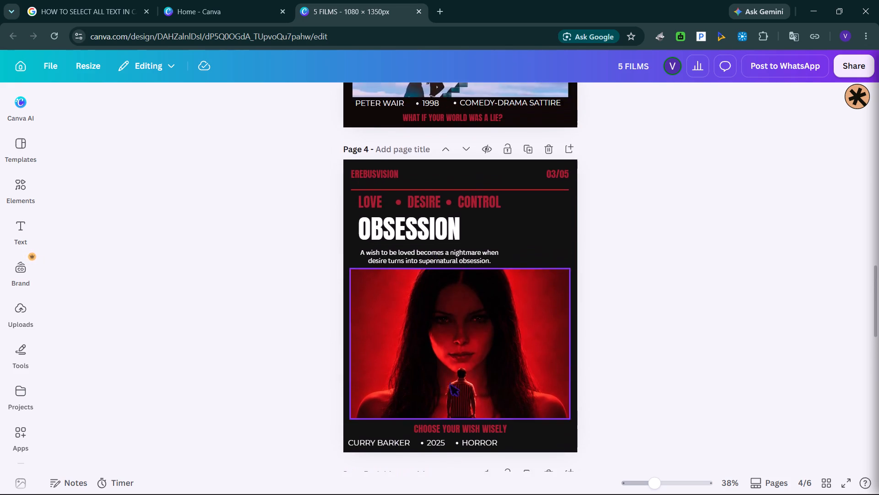
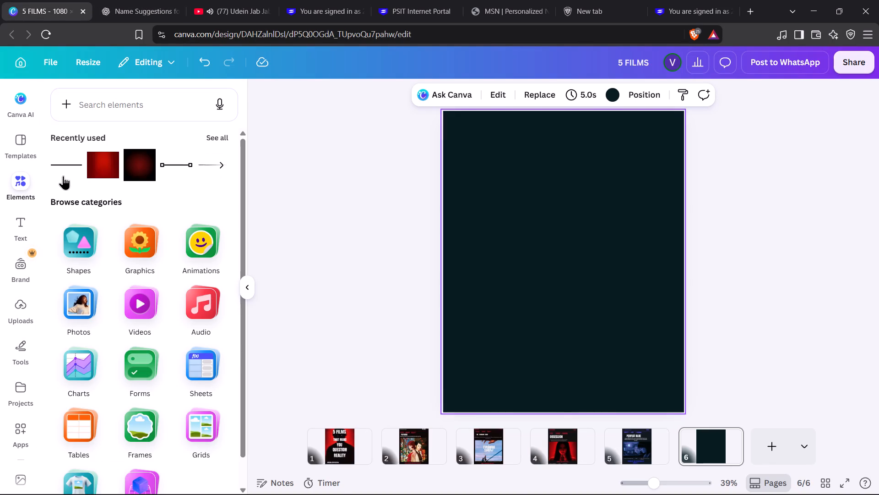
left_click(63, 168)
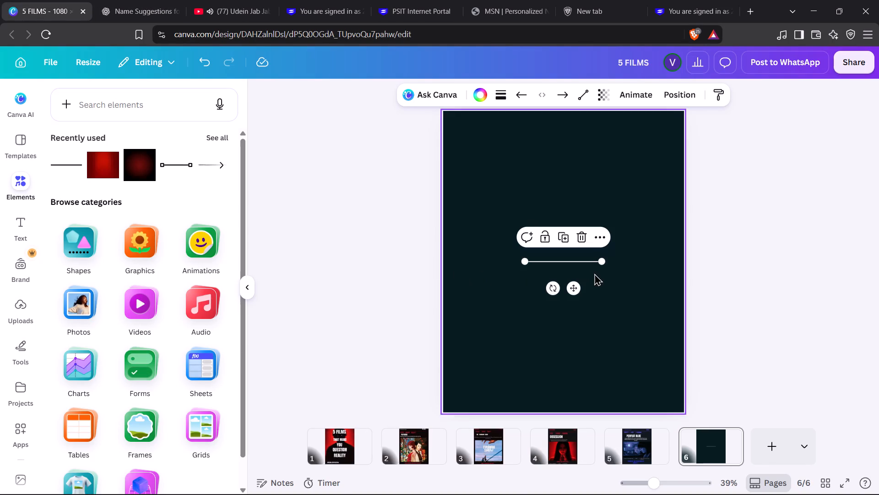
left_click_drag(569, 288, 564, 129)
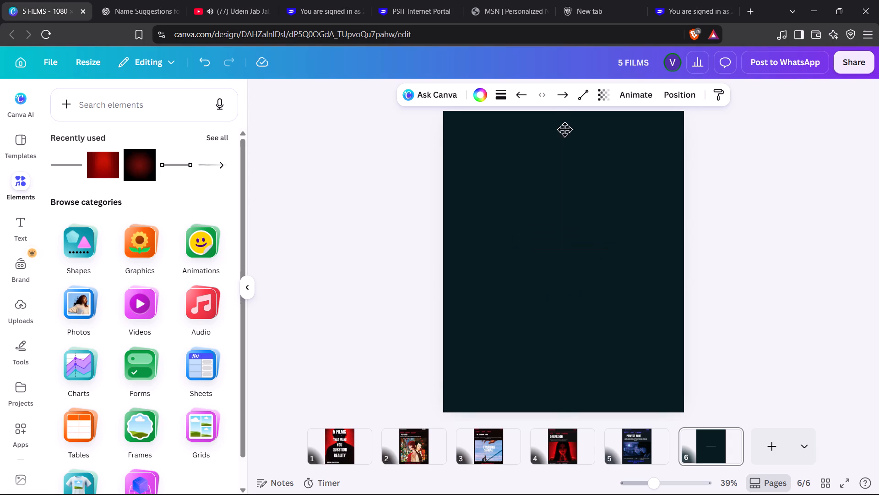
left_click_drag(564, 129, 495, 163)
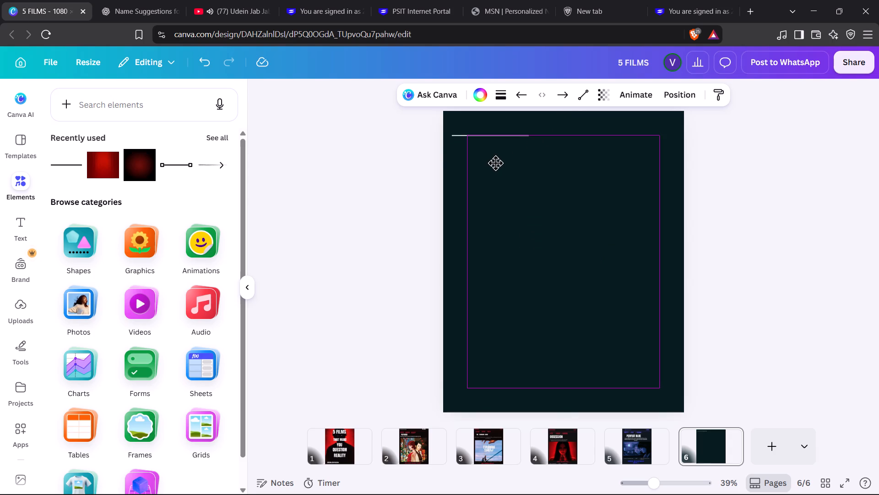
left_click_drag(495, 163, 496, 161)
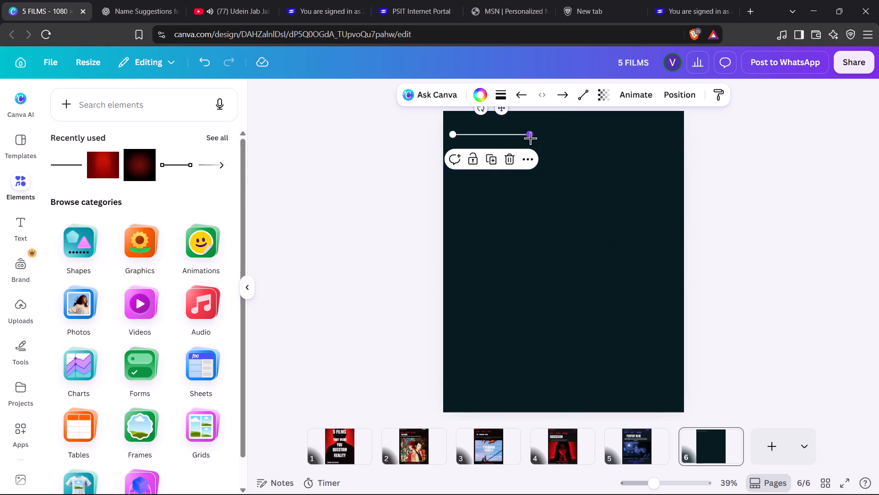
left_click_drag(530, 135, 633, 142)
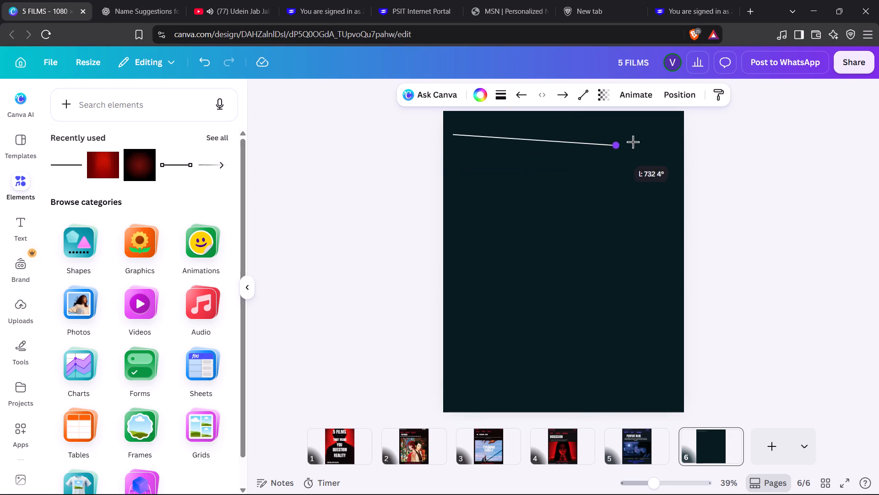
left_click_drag(633, 142, 668, 132)
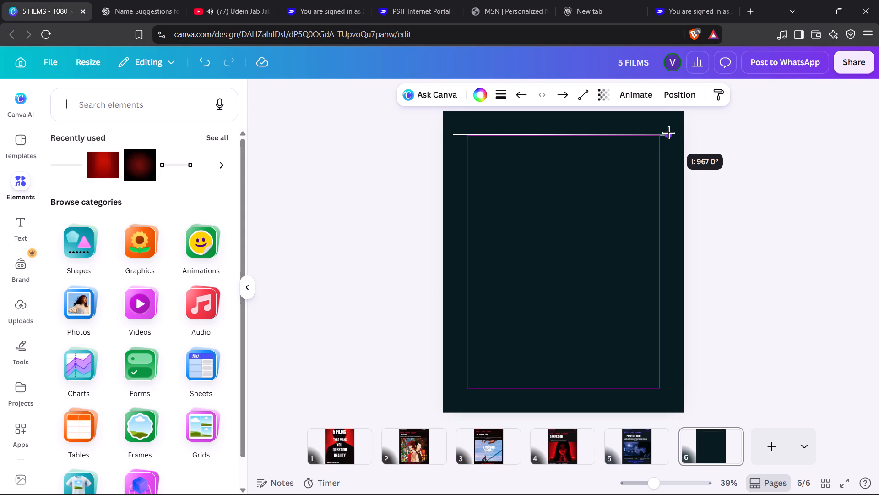
left_click_drag(668, 132, 668, 135)
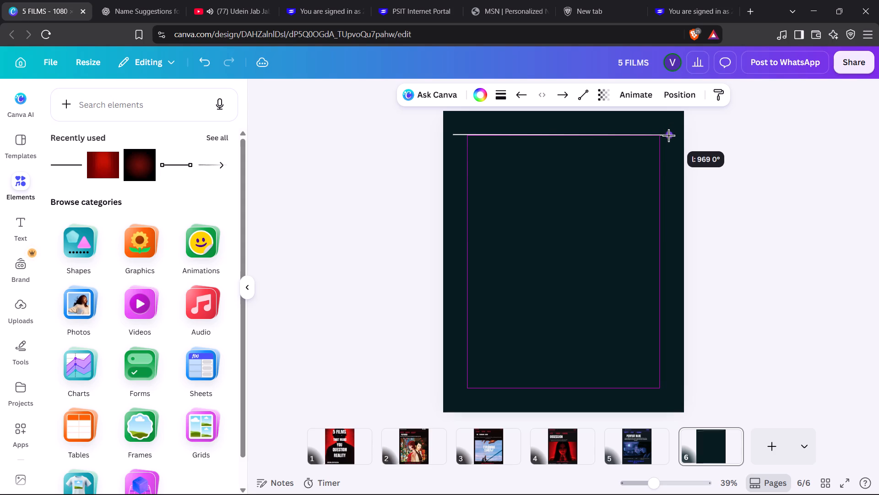
left_click_drag(668, 135, 669, 133)
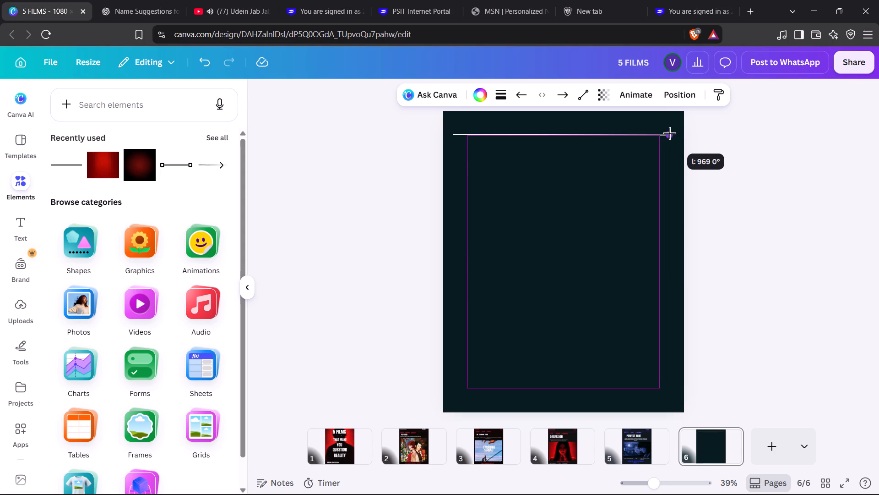
left_click_drag(669, 133, 670, 132)
left_click(750, 128)
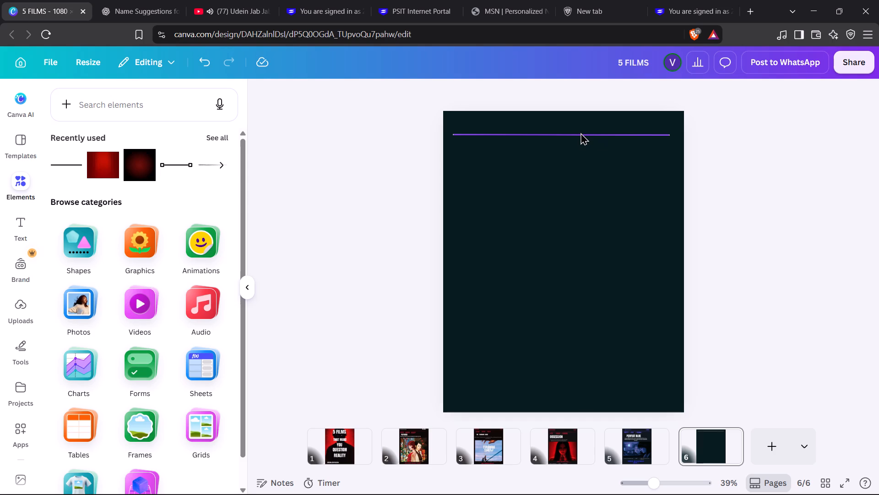
Readjust the right endpoint of the header line on page 6, raising it slightly at a length of about 962.
left_click(664, 134)
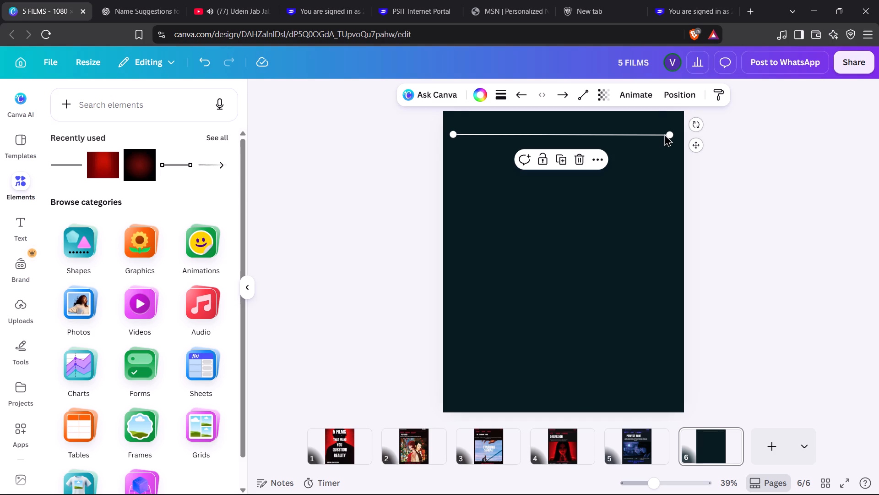
left_click_drag(667, 134, 667, 131)
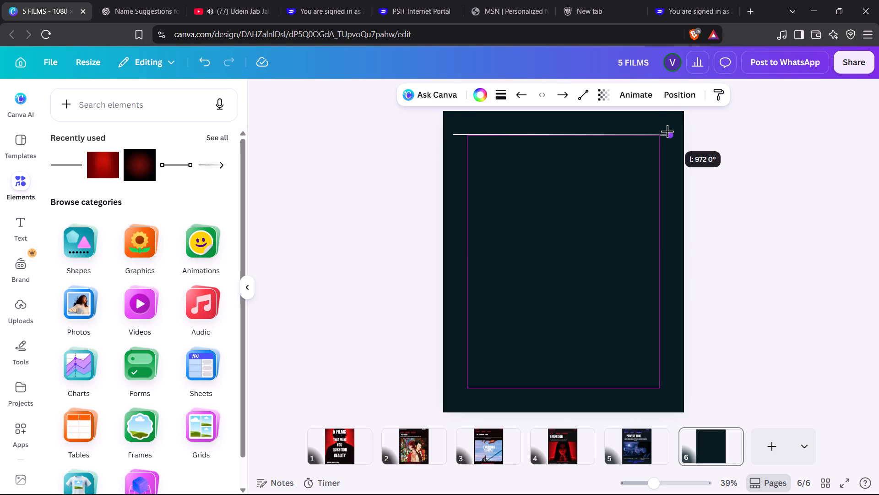
left_click_drag(667, 131, 665, 128)
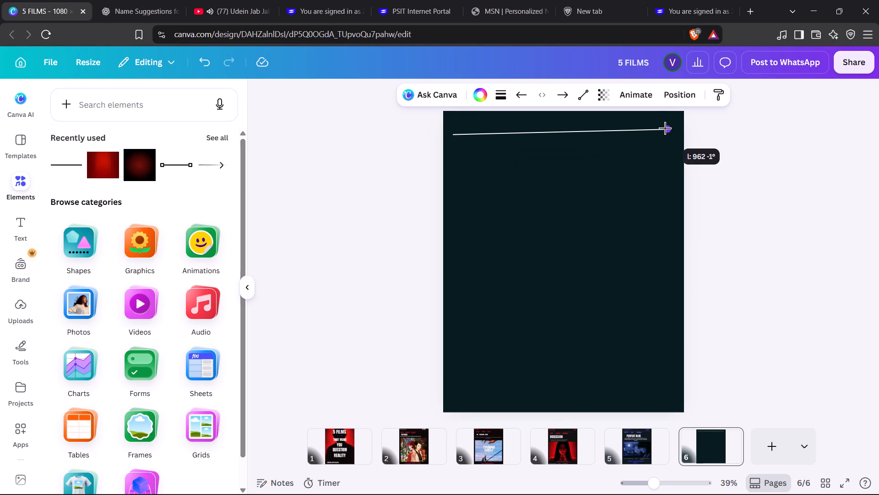
left_click_drag(665, 128, 665, 128)
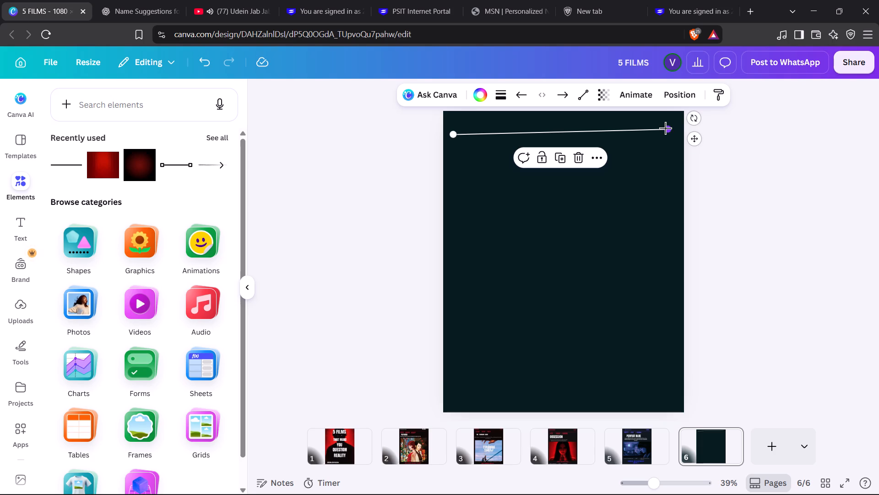
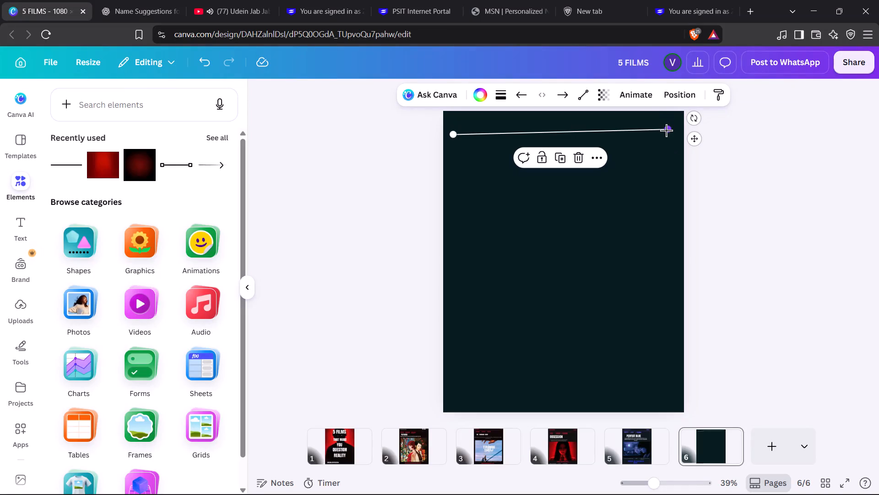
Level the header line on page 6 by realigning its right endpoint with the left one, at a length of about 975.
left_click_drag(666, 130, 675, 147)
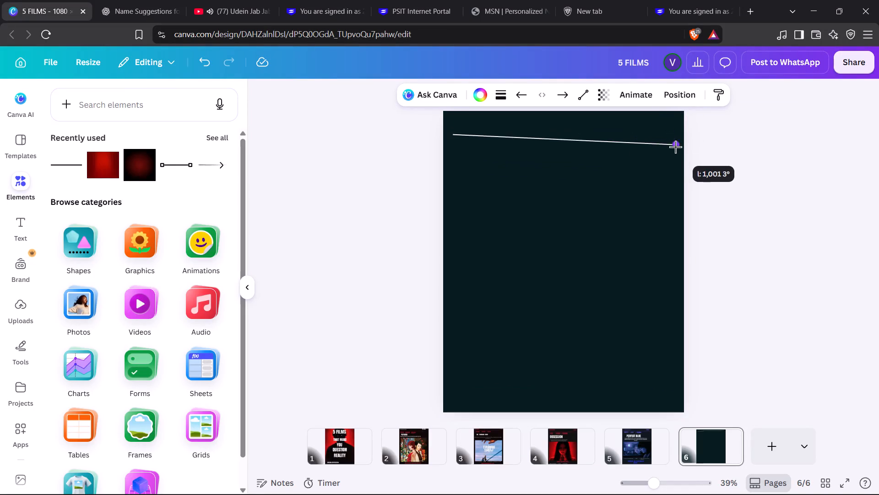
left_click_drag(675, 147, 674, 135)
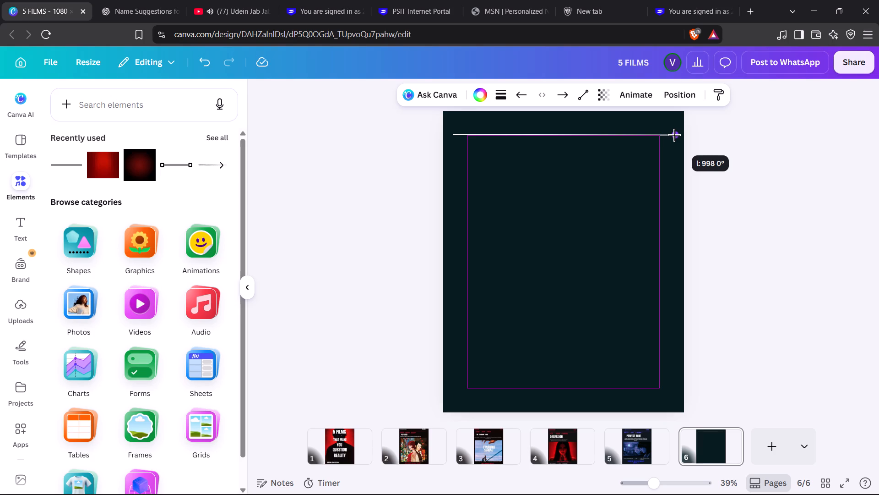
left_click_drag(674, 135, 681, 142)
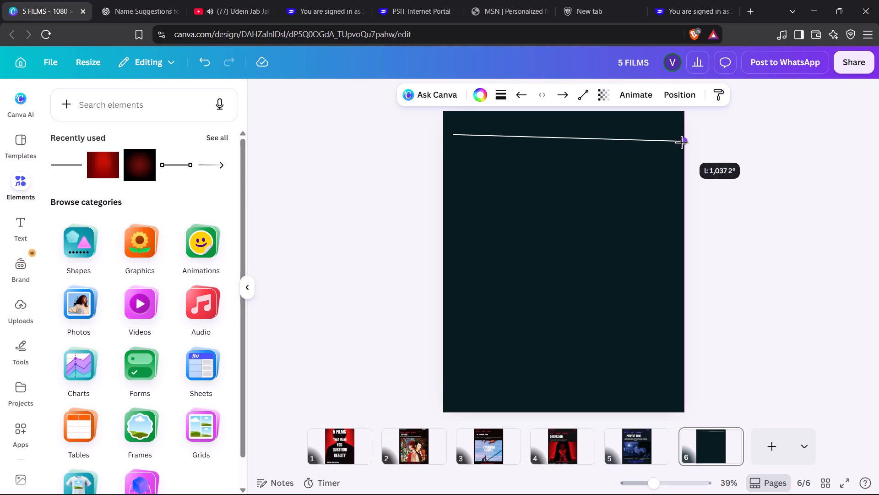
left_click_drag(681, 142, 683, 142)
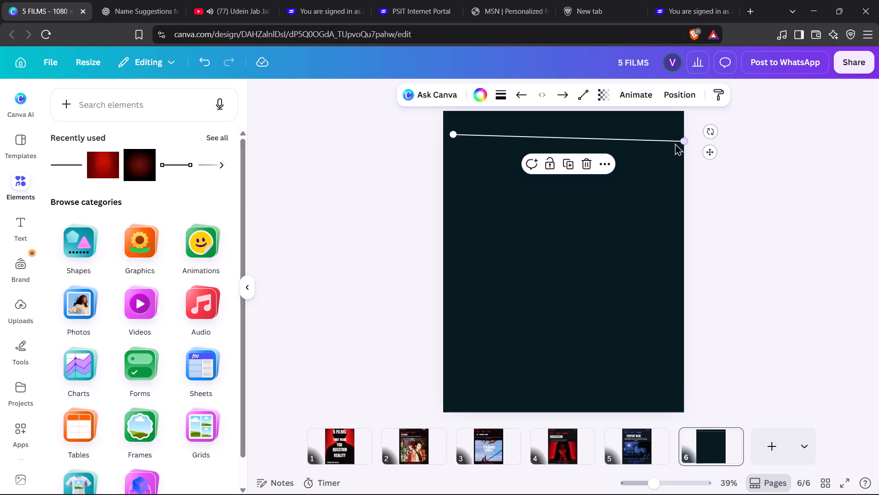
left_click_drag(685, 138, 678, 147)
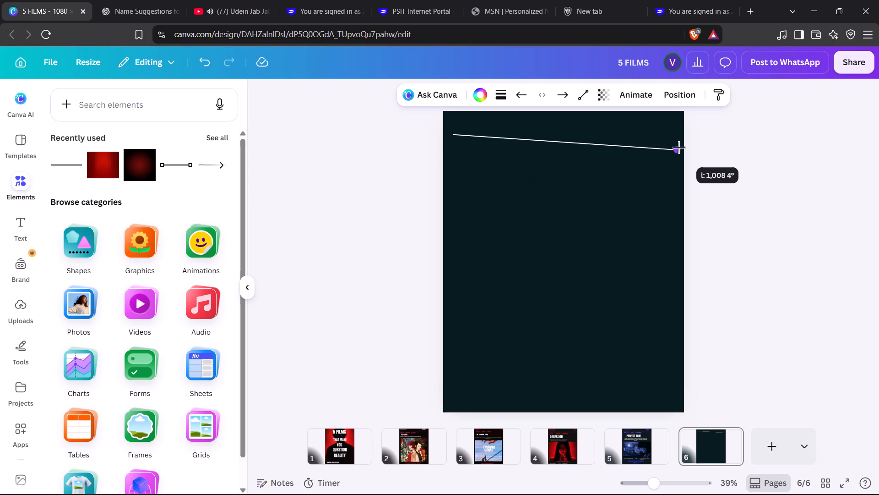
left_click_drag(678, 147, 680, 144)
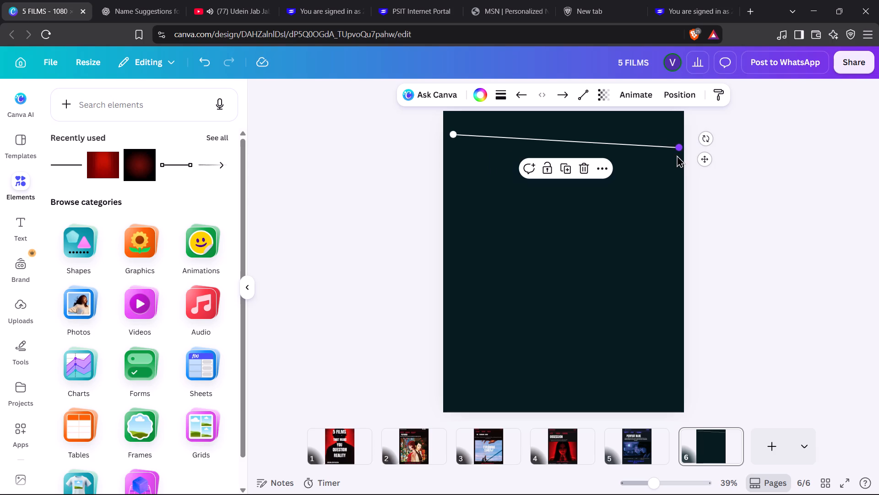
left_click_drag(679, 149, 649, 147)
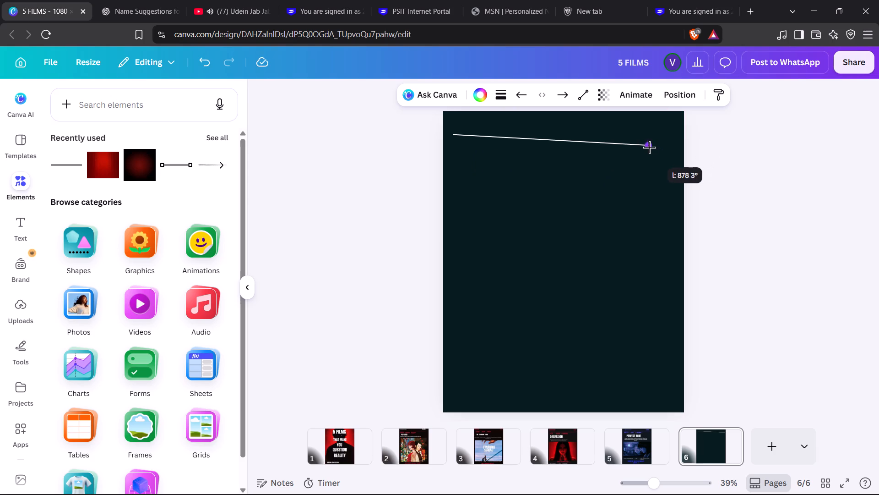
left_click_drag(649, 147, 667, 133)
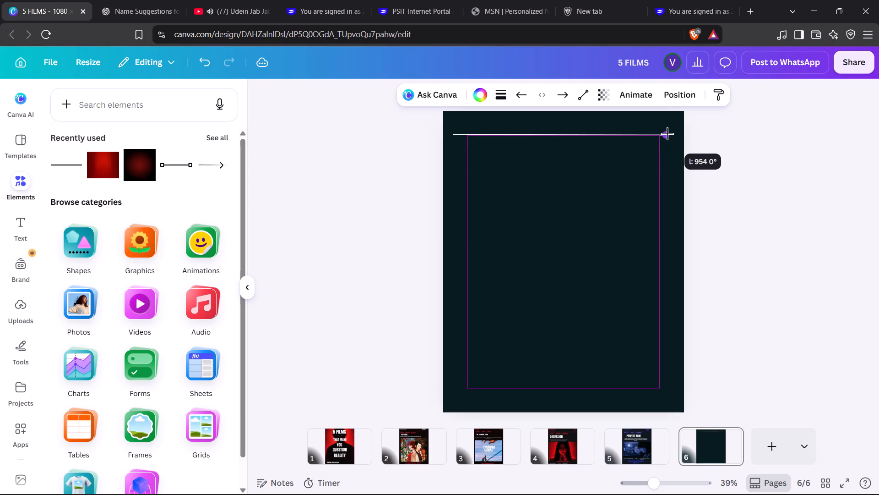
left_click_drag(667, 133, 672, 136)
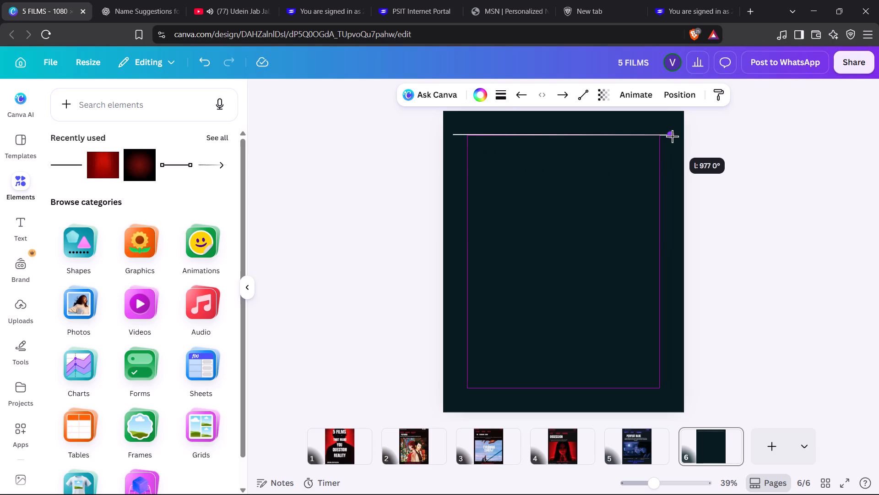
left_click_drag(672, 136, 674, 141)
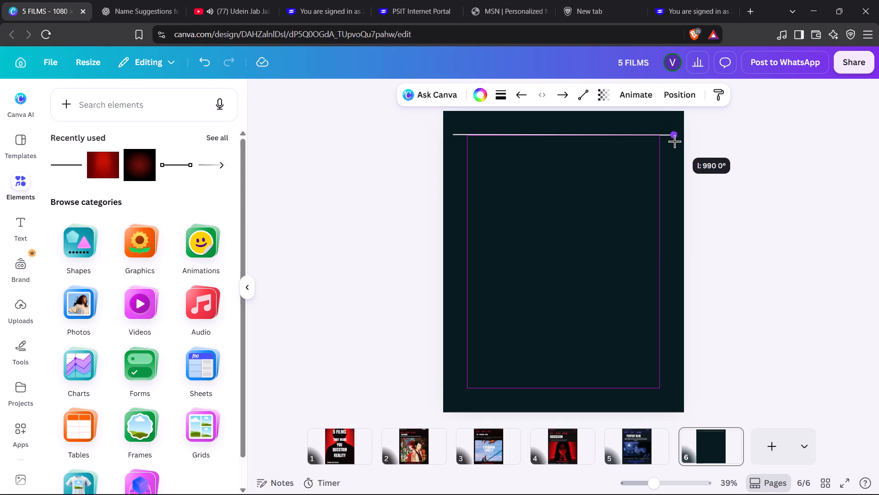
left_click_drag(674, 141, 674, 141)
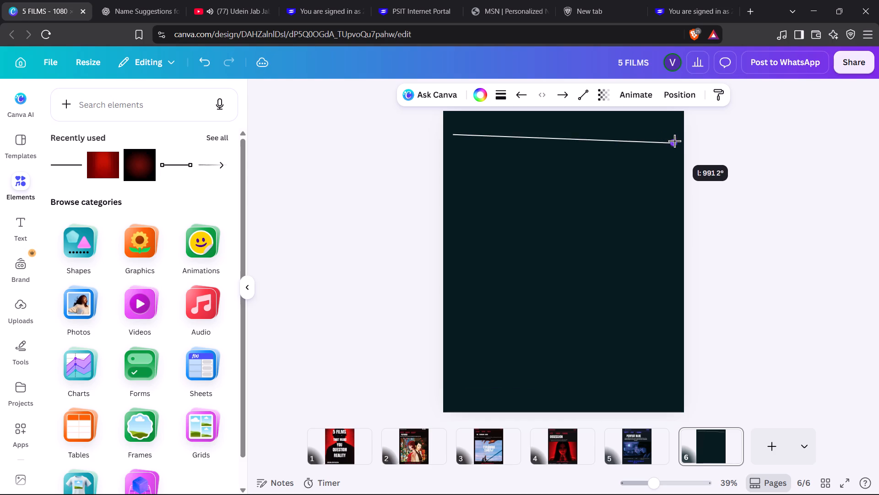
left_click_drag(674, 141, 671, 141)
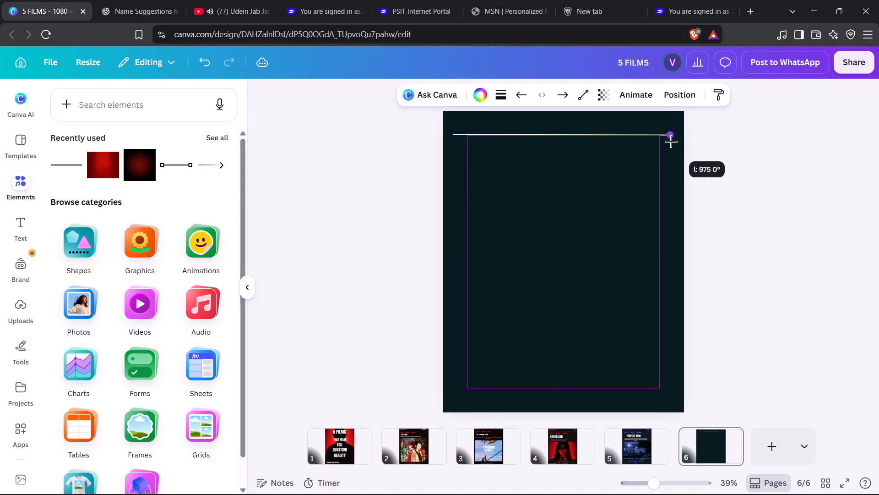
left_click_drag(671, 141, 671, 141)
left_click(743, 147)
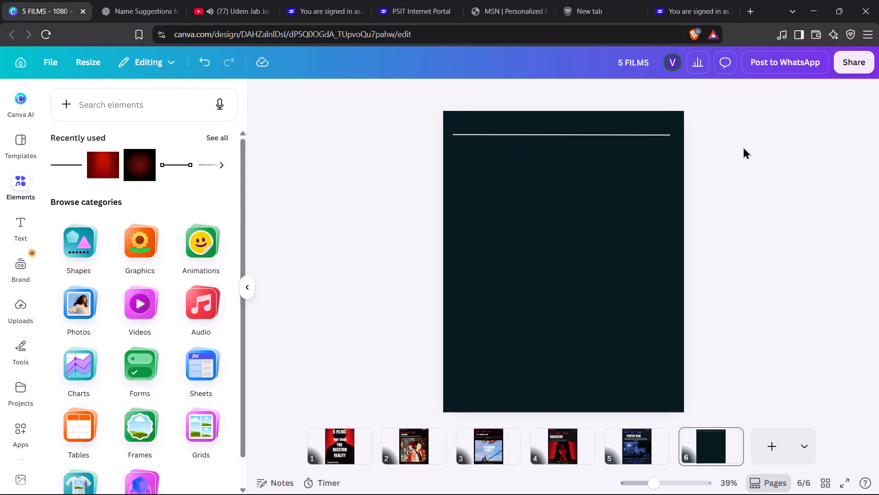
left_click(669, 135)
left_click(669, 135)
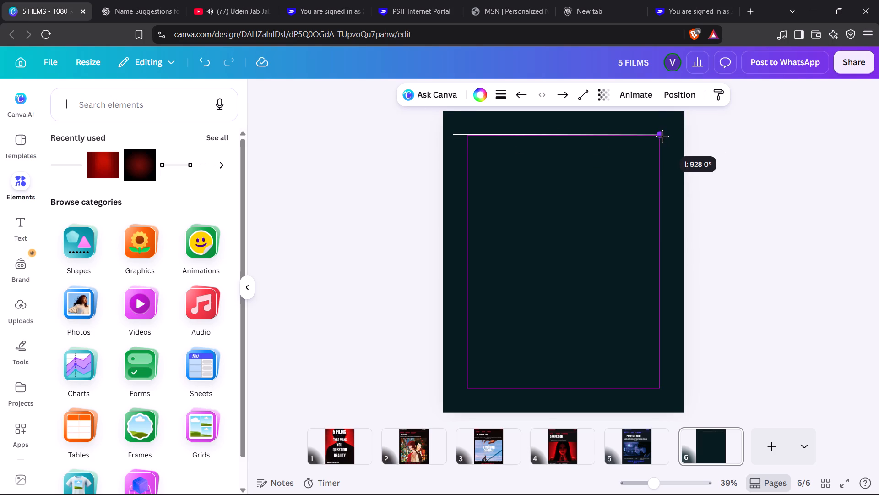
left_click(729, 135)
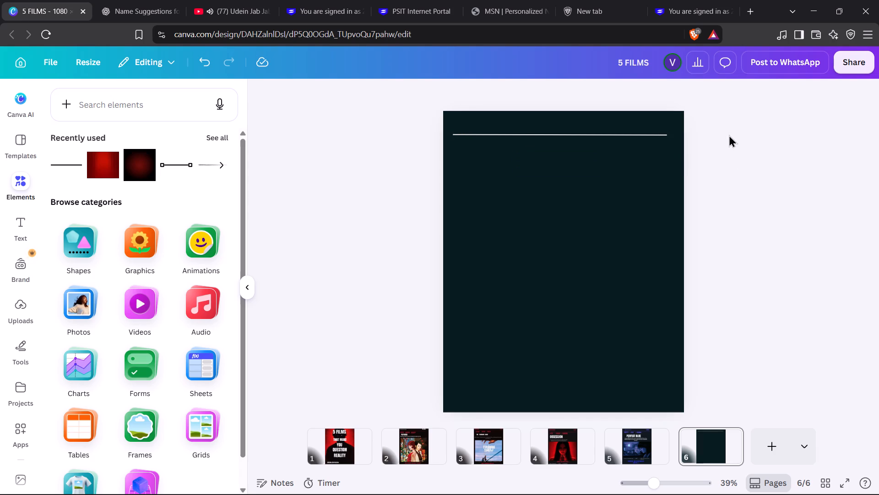
Move the header line slightly right and down, keeping it near the top of page 6.
left_click_drag(536, 132, 533, 134)
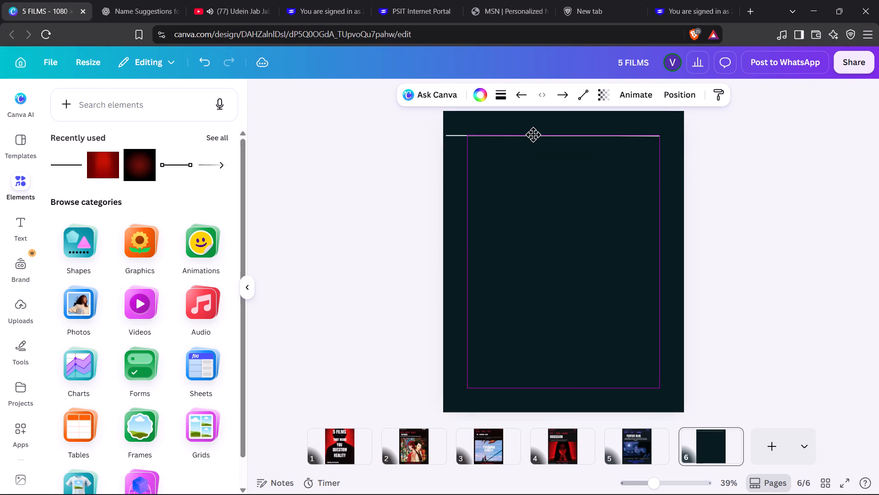
left_click_drag(533, 134, 540, 133)
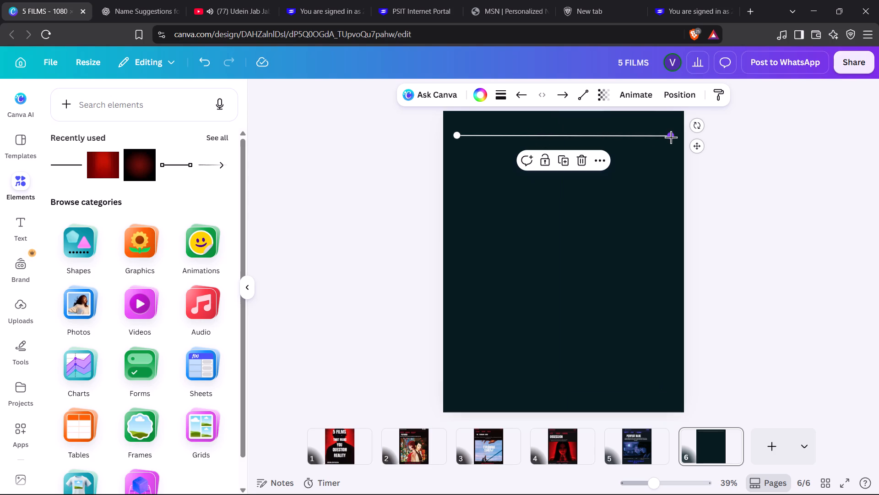
Shorten the header line to about 912 long, snapping its right endpoint to the page's right margin guide and keeping it nearly level.
left_click_drag(671, 137, 665, 137)
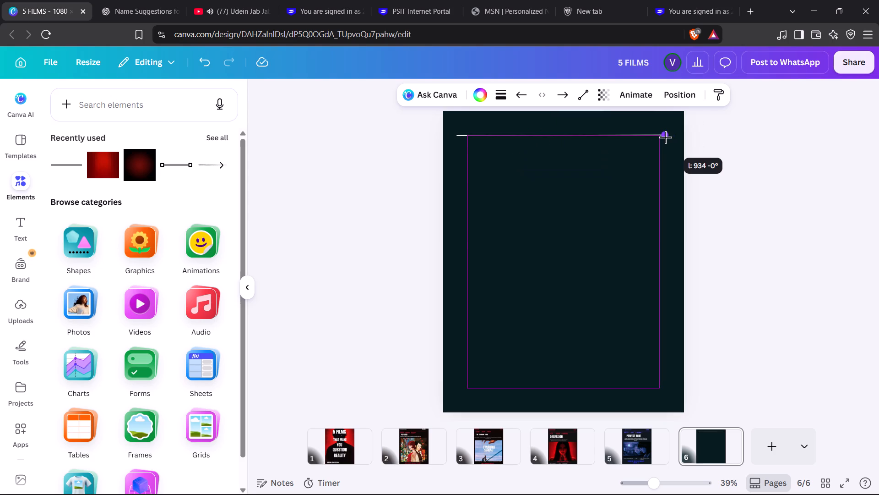
left_click_drag(665, 137, 666, 140)
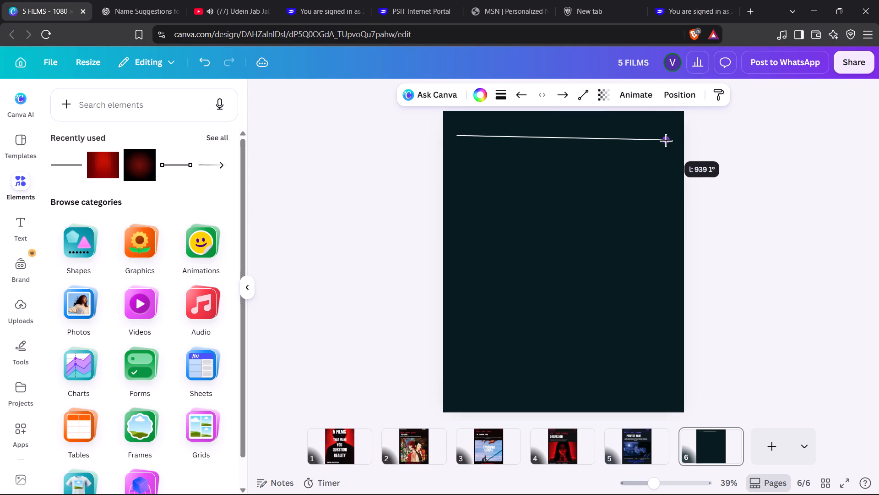
left_click_drag(666, 140, 670, 137)
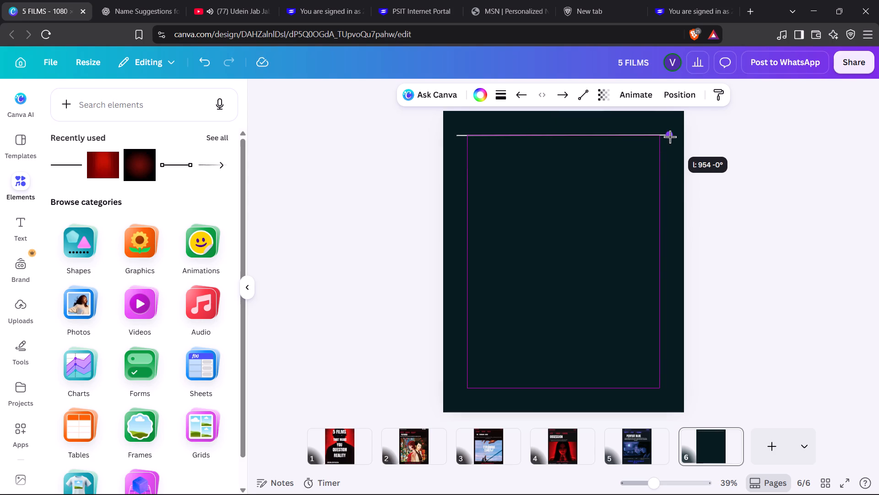
left_click_drag(670, 137, 668, 137)
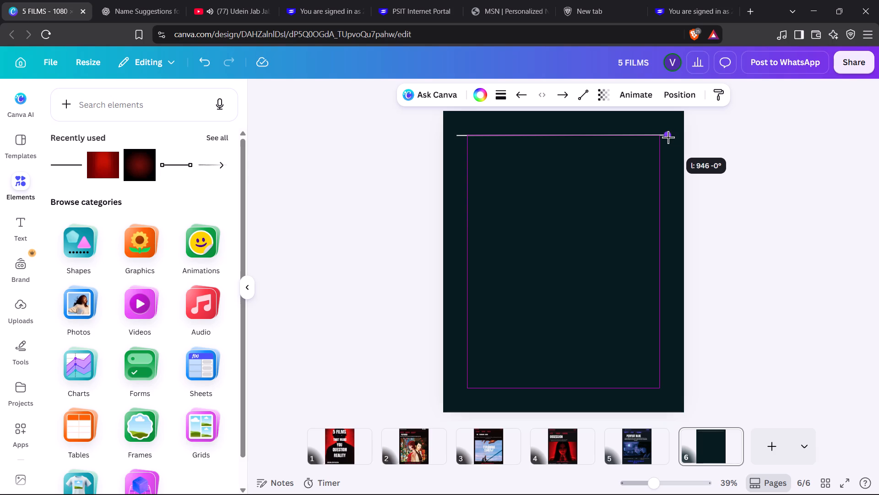
left_click_drag(668, 137, 659, 140)
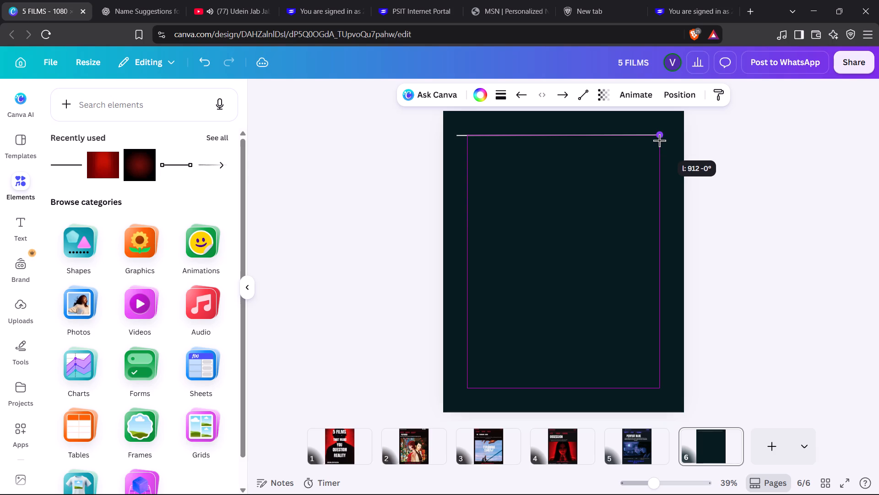
left_click_drag(659, 140, 662, 138)
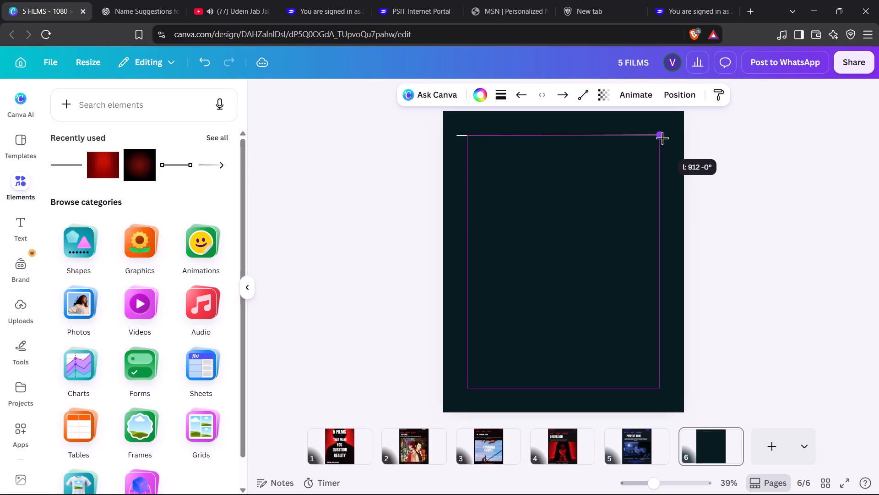
left_click_drag(662, 138, 664, 133)
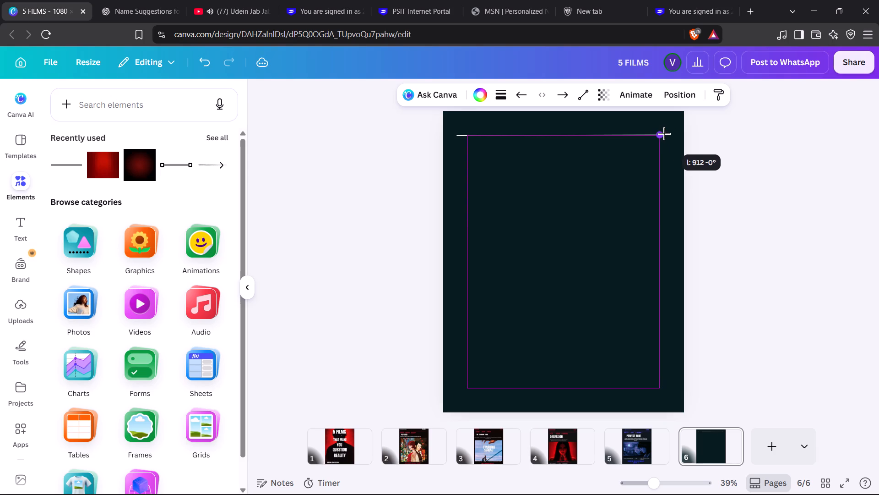
left_click_drag(664, 133, 665, 136)
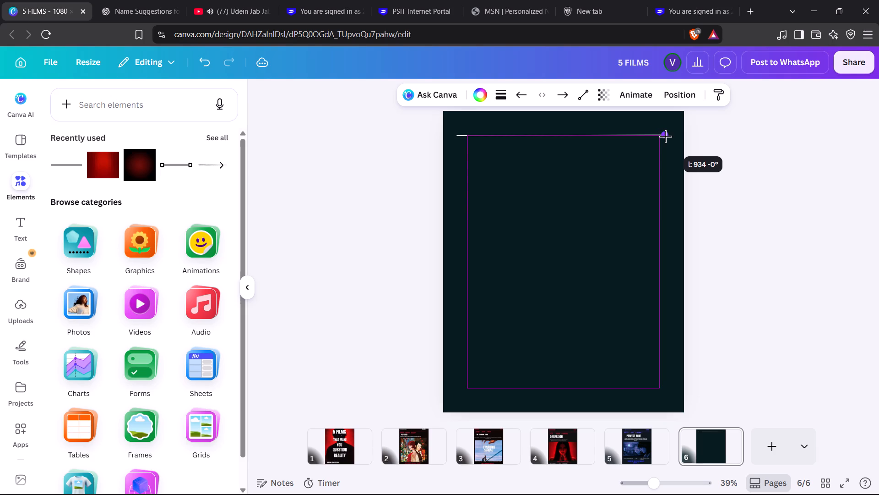
left_click_drag(665, 136, 667, 139)
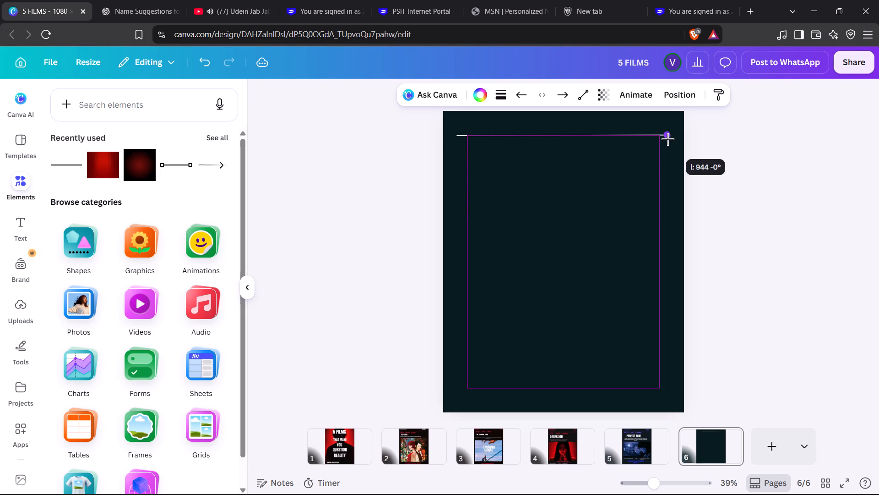
left_click_drag(667, 139, 670, 137)
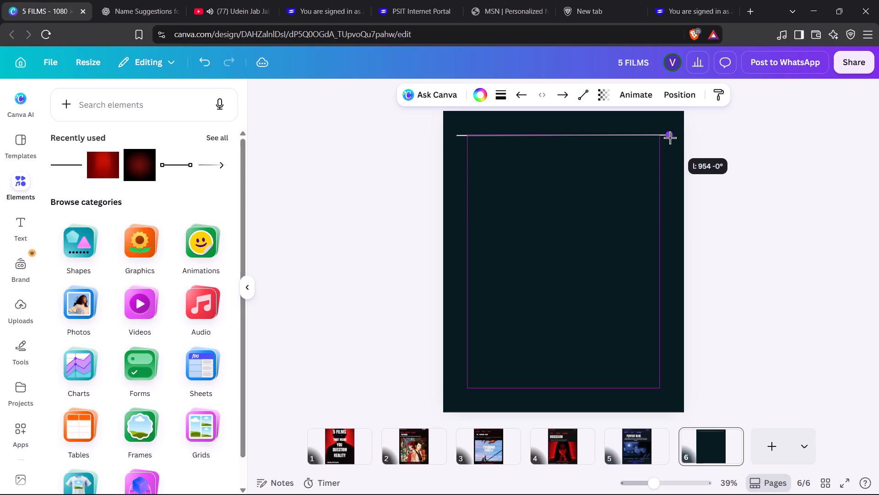
left_click_drag(670, 137, 662, 137)
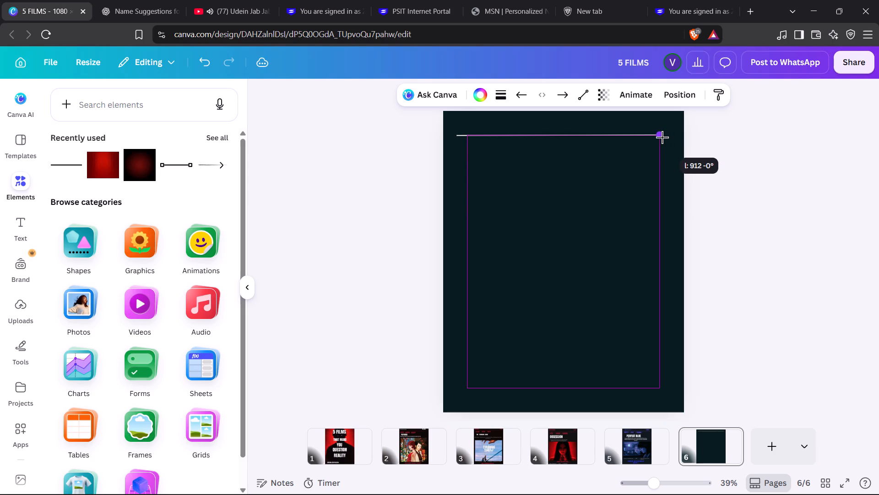
left_click_drag(662, 137, 661, 137)
left_click(768, 132)
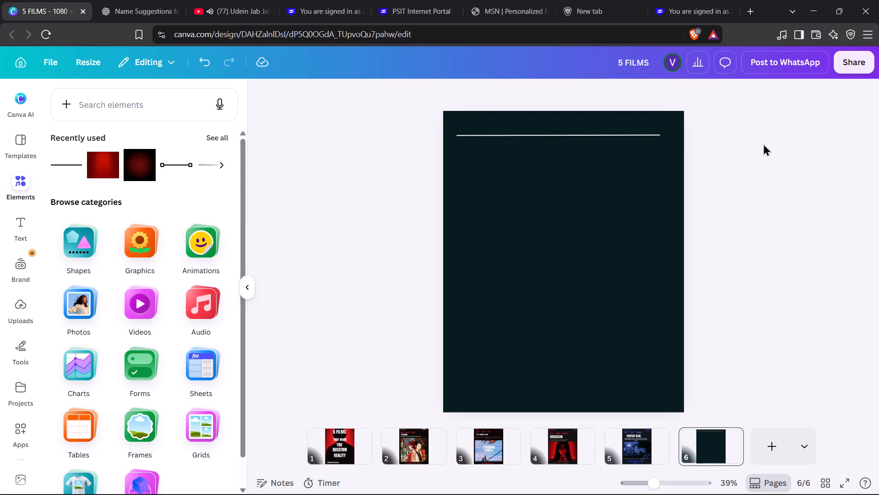
Add a square to the middle of page 6 and recolour it with the off-white of The Deep Blue palette.
key("r")
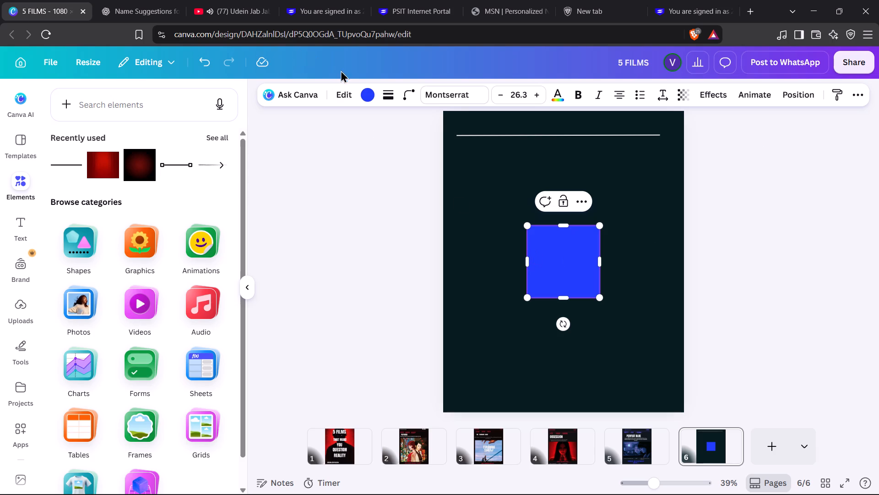
left_click(365, 92)
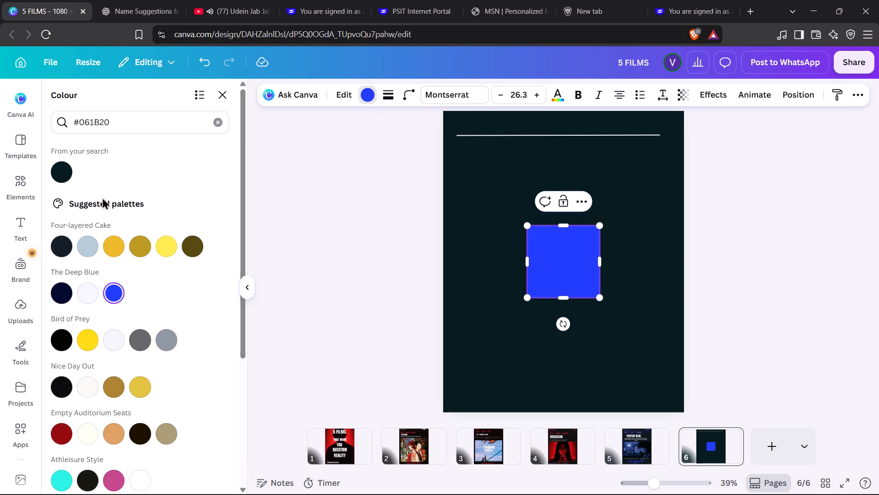
left_click(87, 287)
left_click(537, 269)
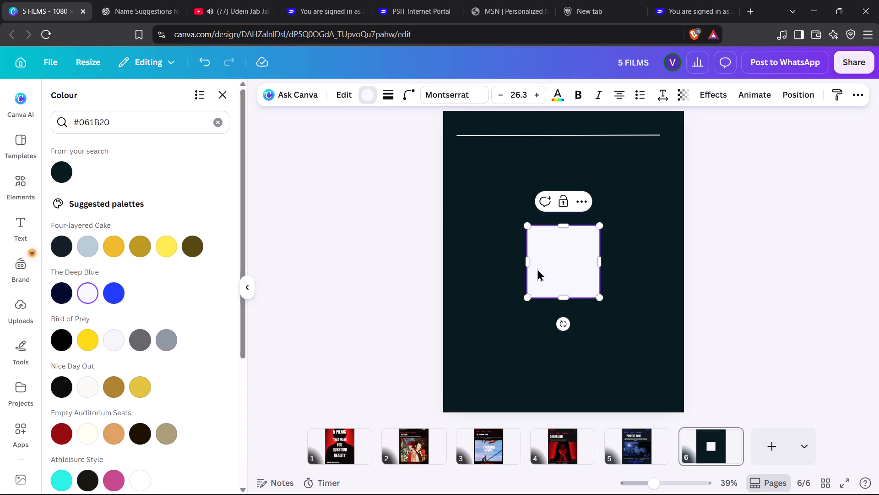
Delete the off-white square from the middle of page 6 and close the side panel.
key("e")
left_click(562, 265)
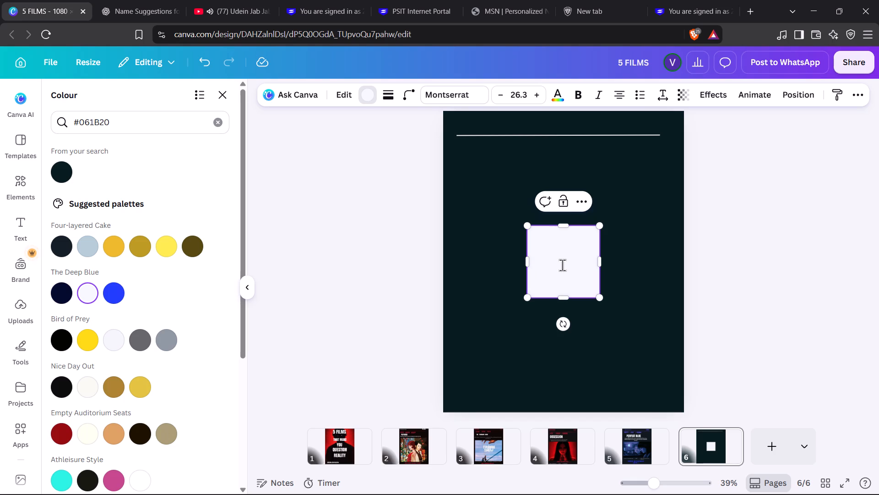
key("Delete")
left_click(562, 265)
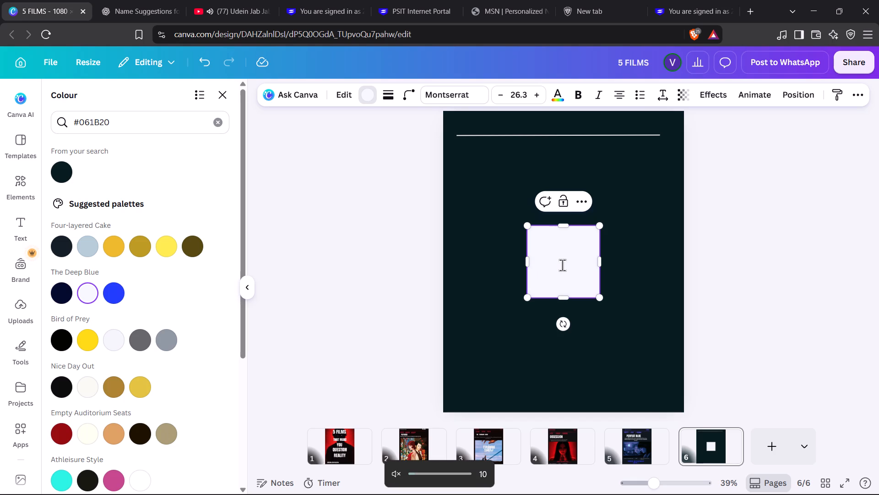
left_click(562, 264)
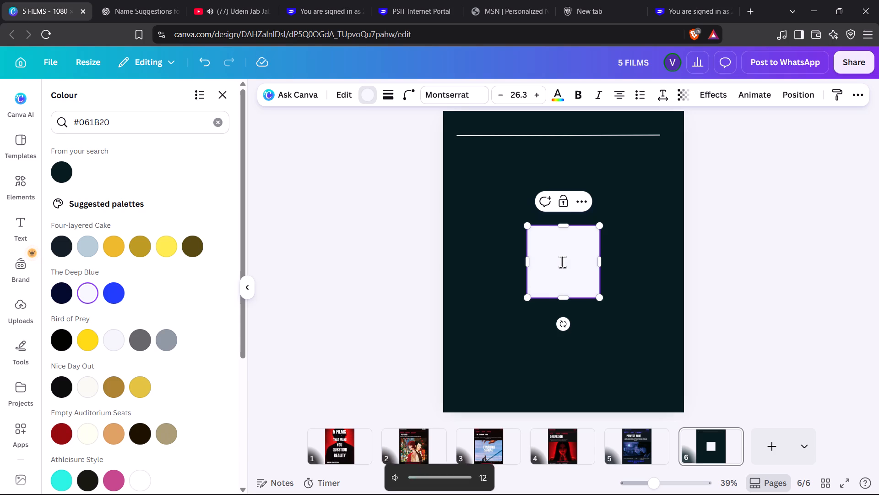
left_click(563, 260)
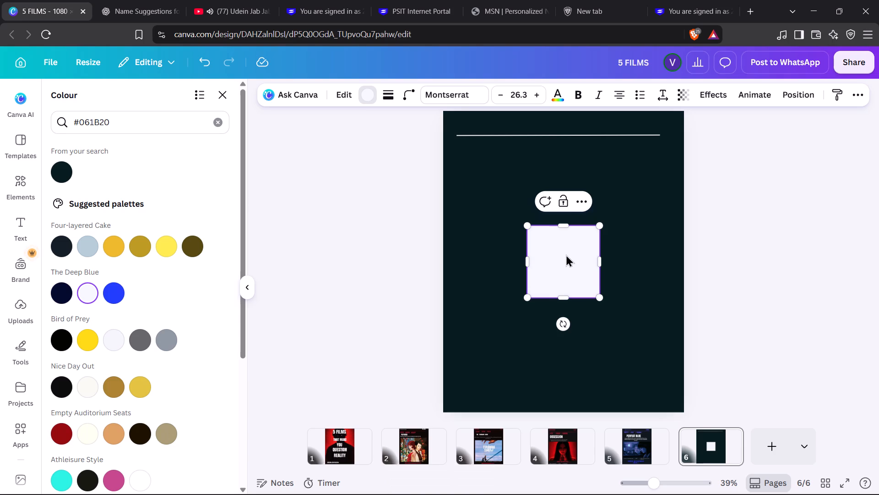
left_click(566, 254)
right_click(566, 254)
right_click(567, 254)
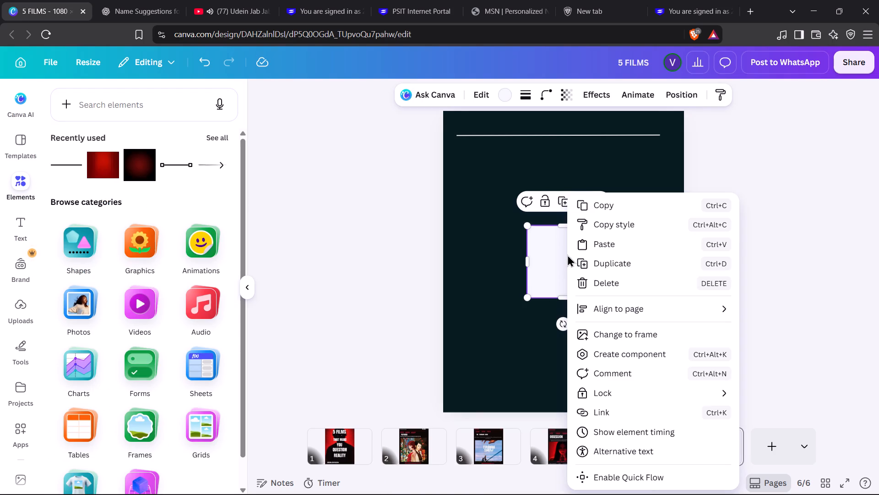
left_click(605, 281)
left_click(244, 288)
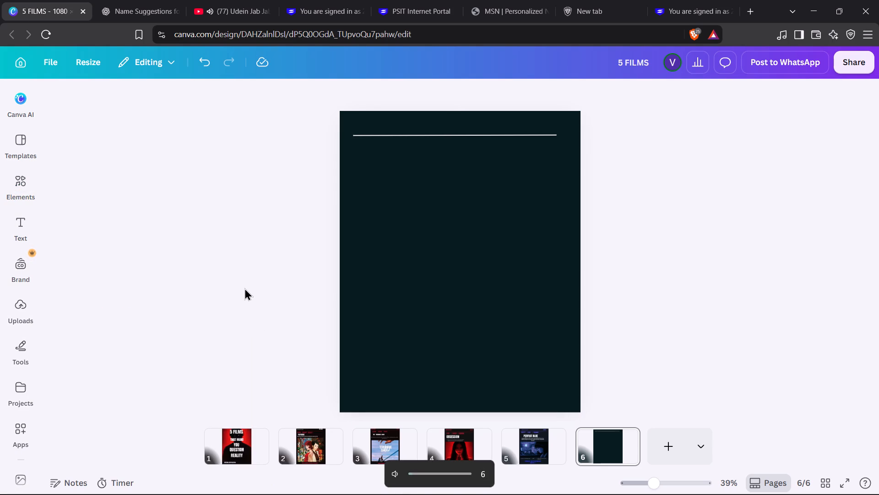
Add the text "EREBUSVISION" to page 6 in the Montserrat font, coloured white (#FFFFFF).
key("space")
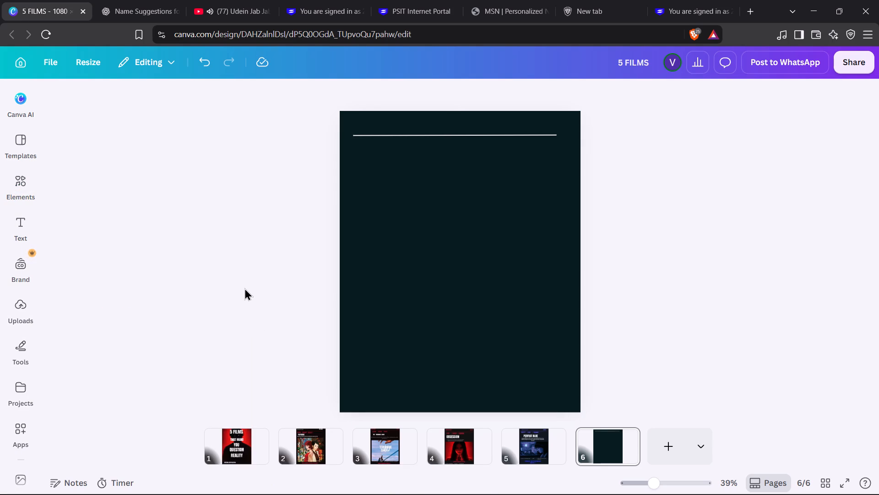
key("t")
type("ERE")
type("BUSVISION")
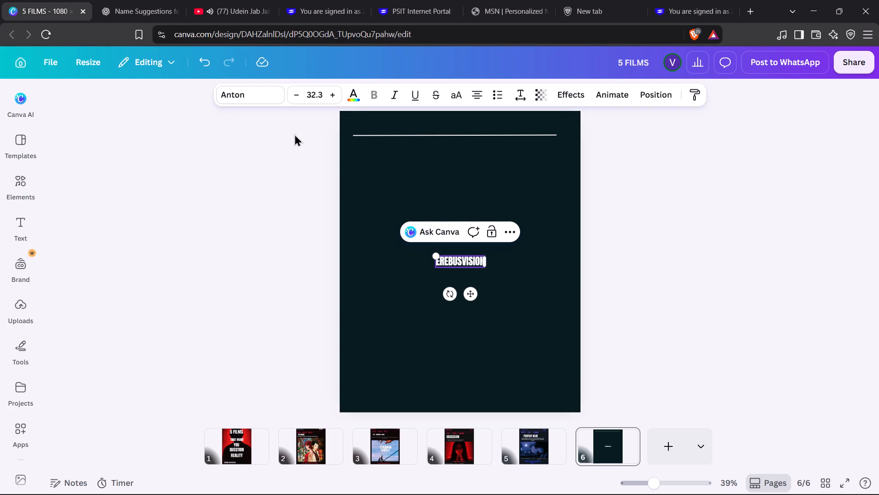
left_click(243, 94)
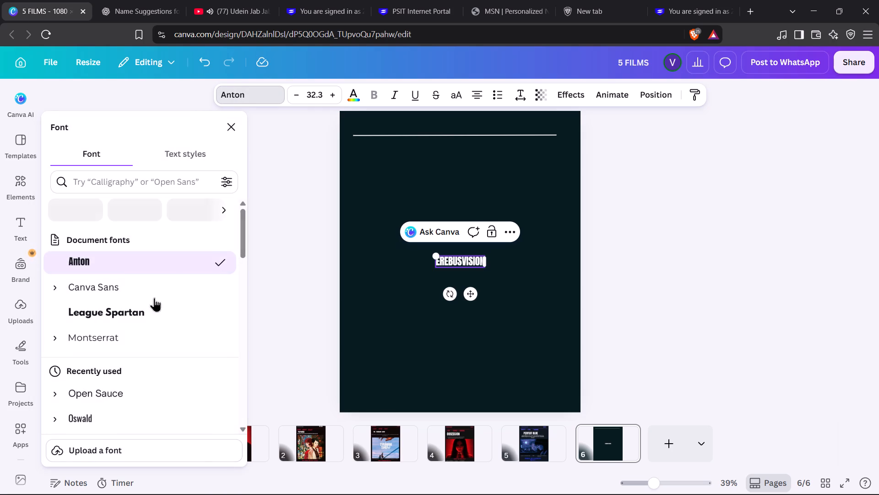
left_click(140, 333)
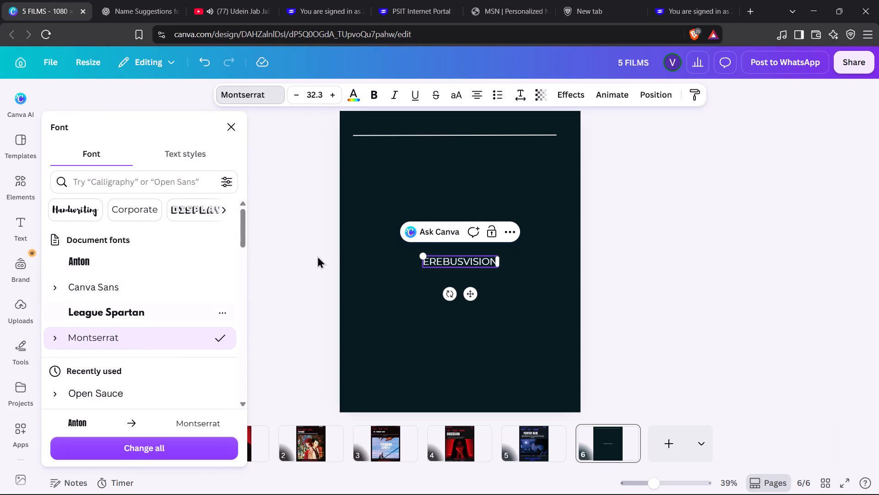
left_click(355, 99)
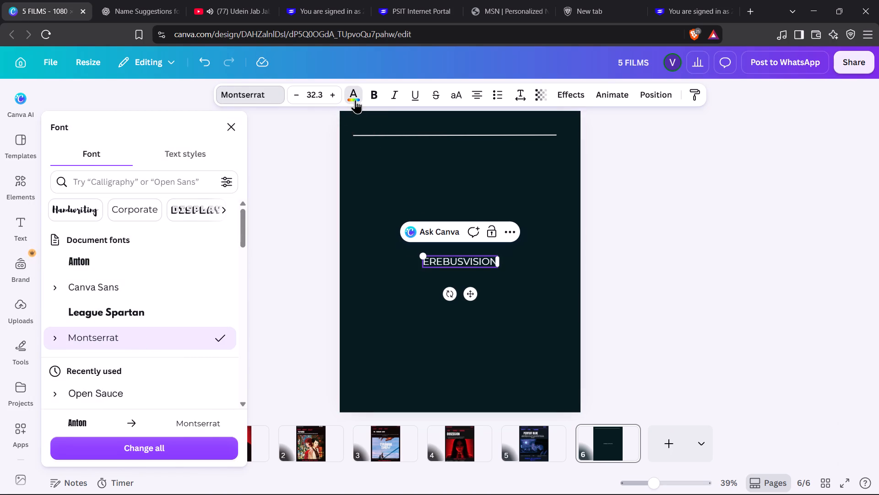
left_click(194, 210)
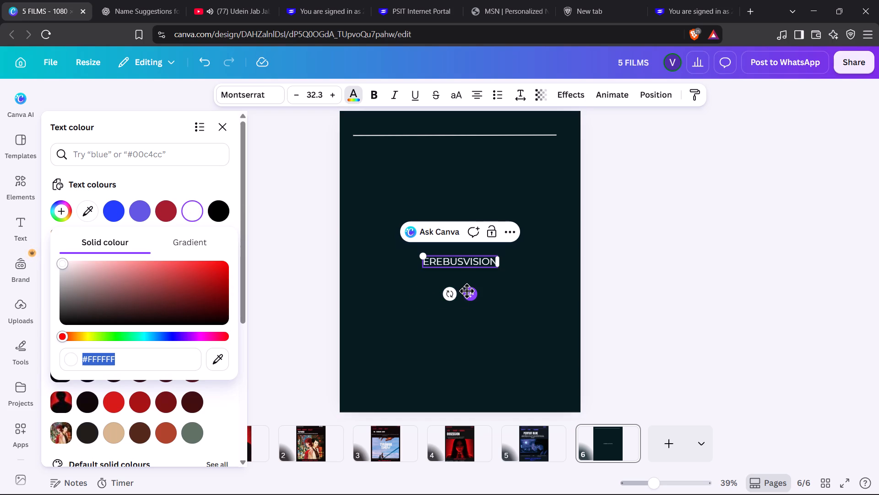
Place the EREBUSVISION text just above the left end of the header line and reduce its font size to 30.3.
left_click_drag(467, 291, 400, 156)
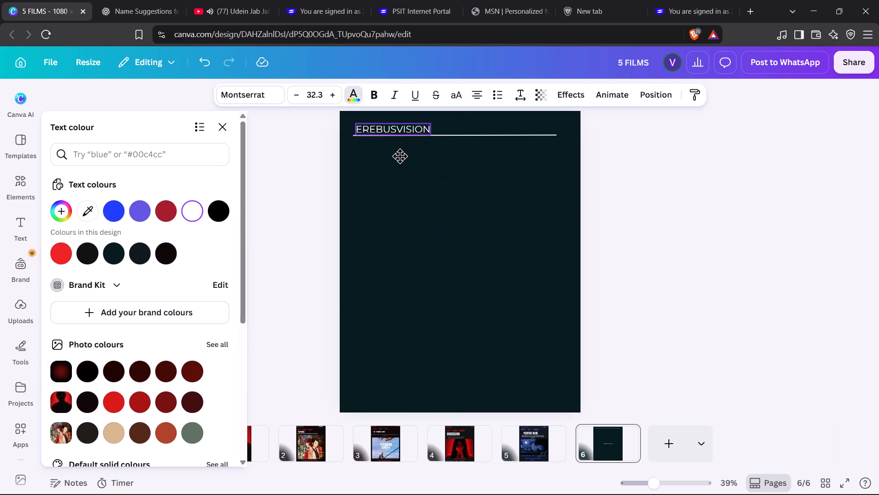
left_click_drag(400, 156, 402, 156)
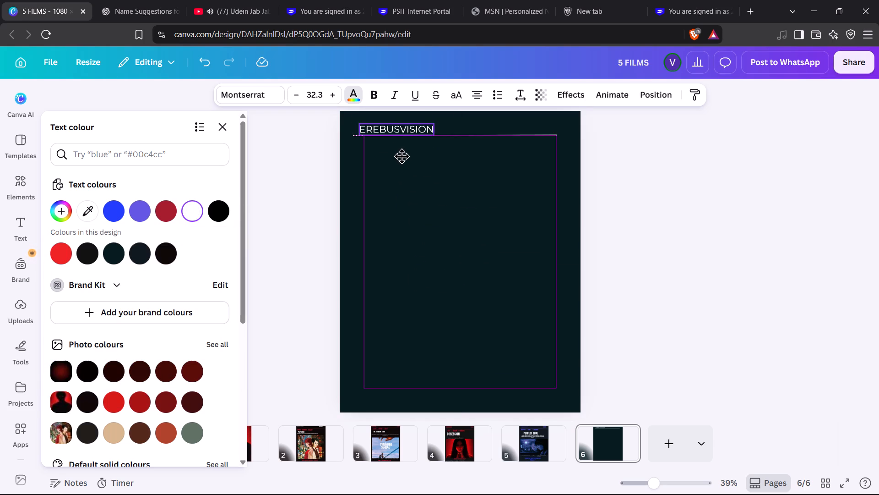
left_click_drag(402, 156, 401, 154)
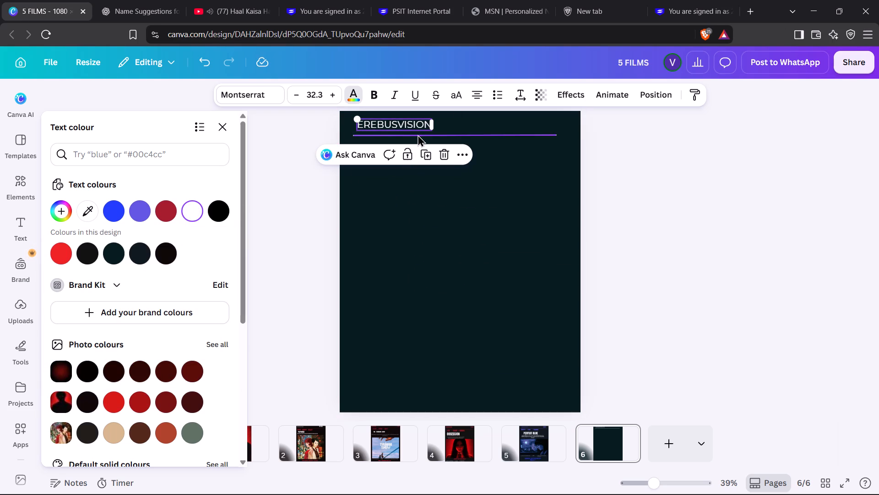
left_click(297, 92)
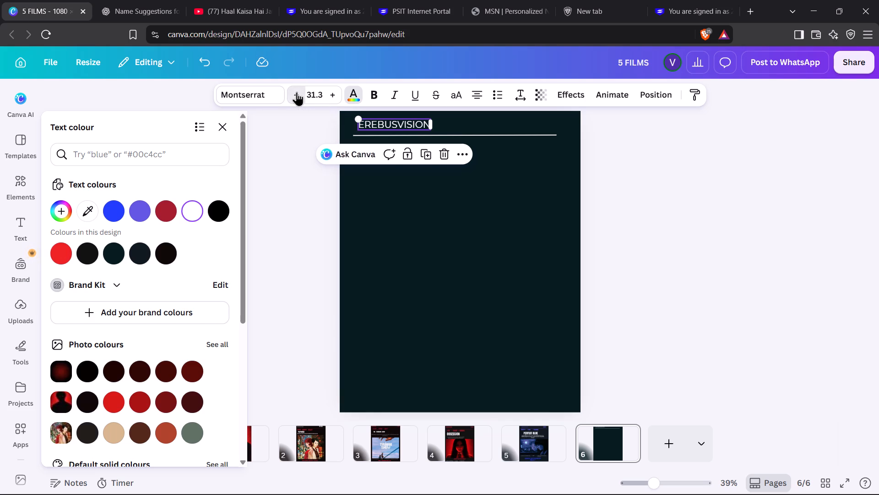
left_click(297, 92)
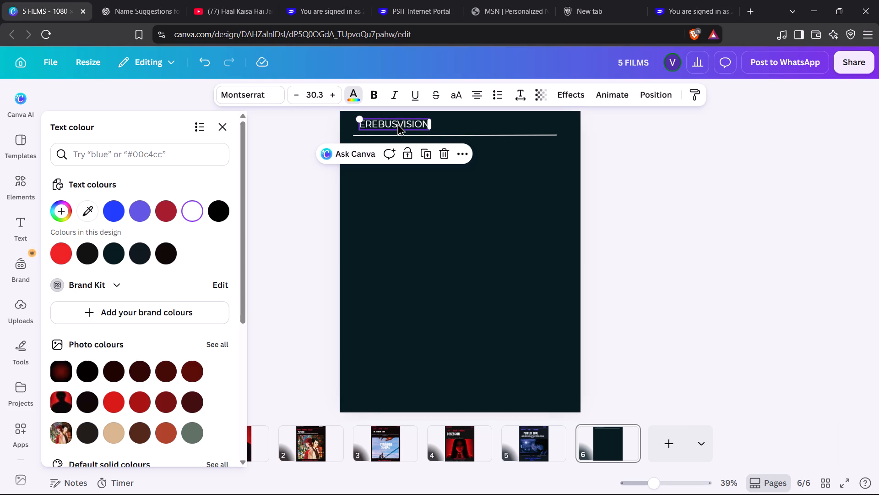
left_click(415, 123)
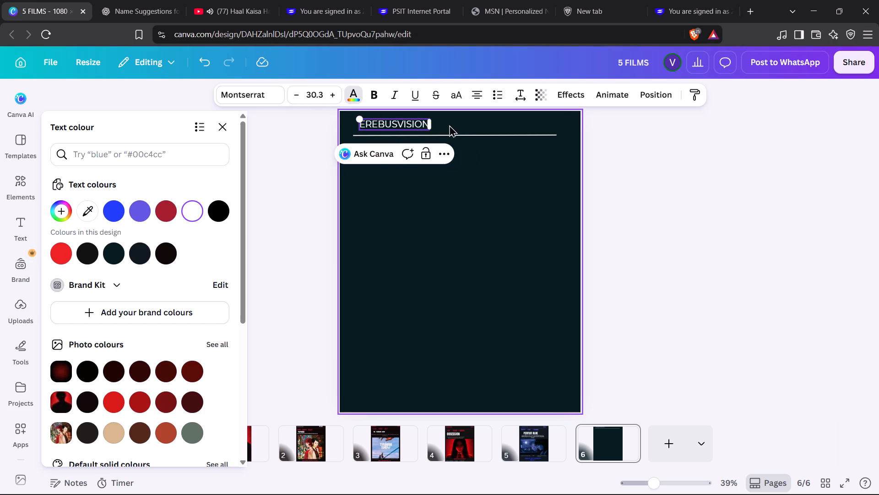
left_click(447, 124)
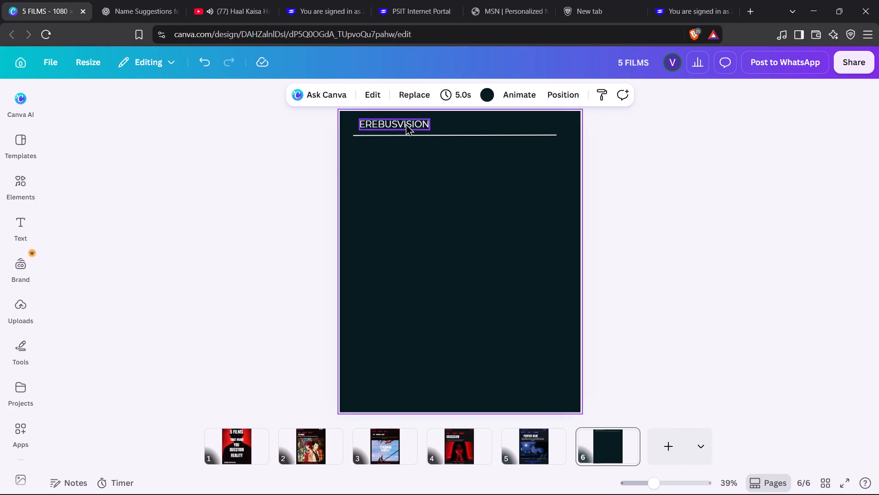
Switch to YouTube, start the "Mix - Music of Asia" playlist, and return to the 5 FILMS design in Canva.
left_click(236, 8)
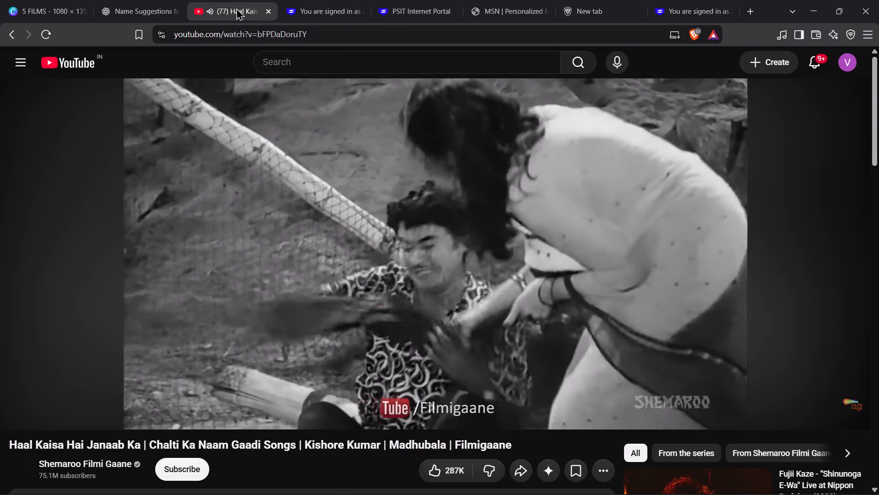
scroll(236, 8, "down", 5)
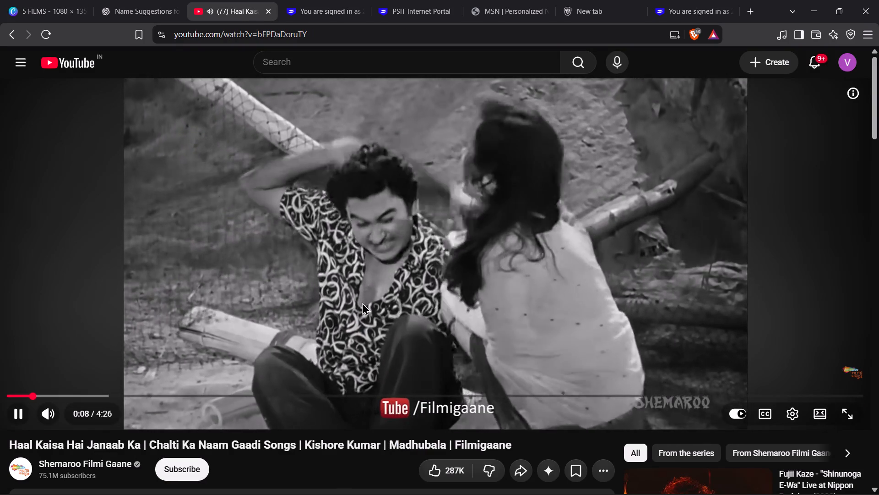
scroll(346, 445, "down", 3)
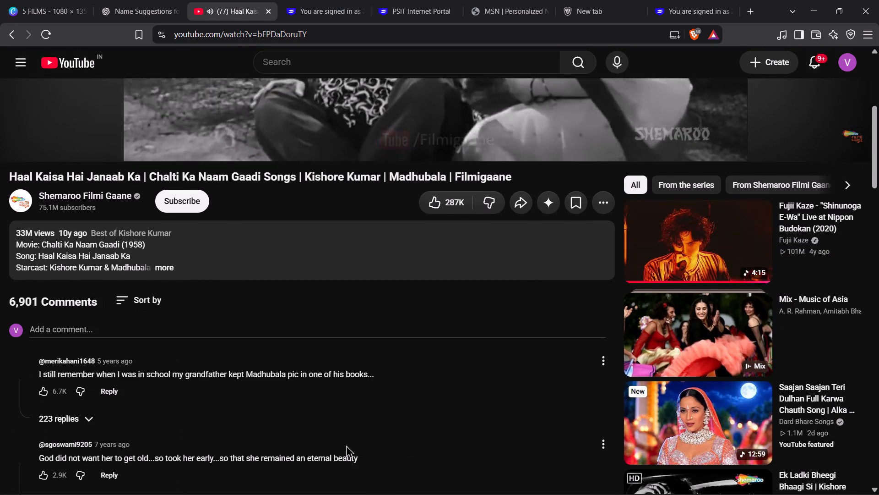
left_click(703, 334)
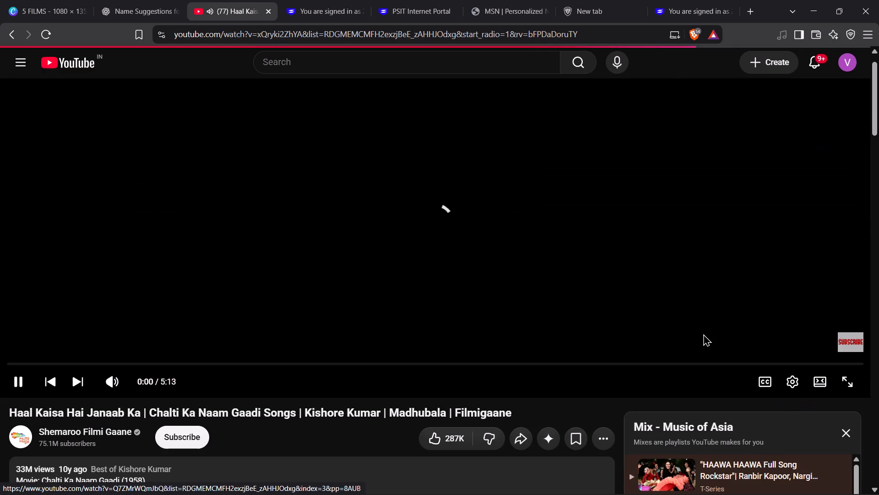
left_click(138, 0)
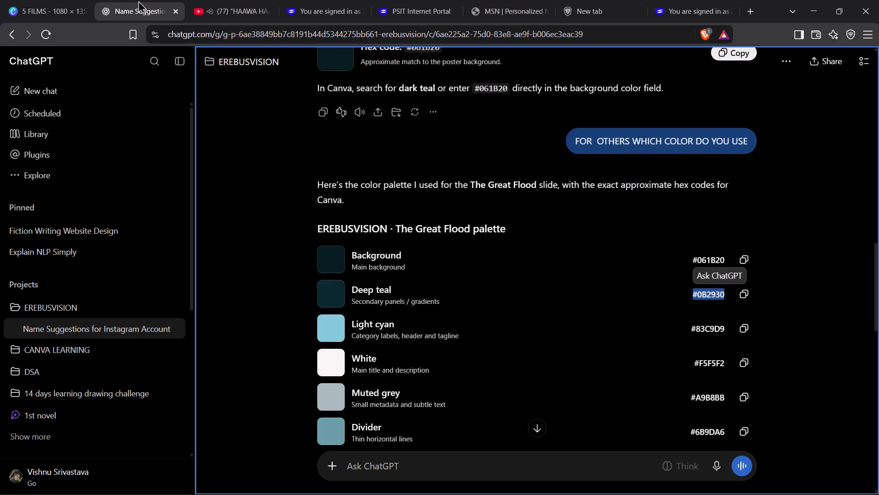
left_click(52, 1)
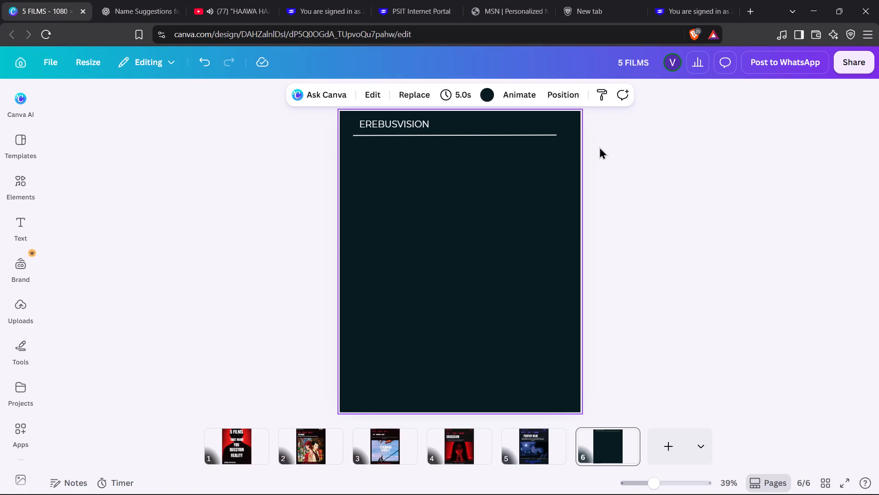
Add a new text box to the middle of page 6.
key("t")
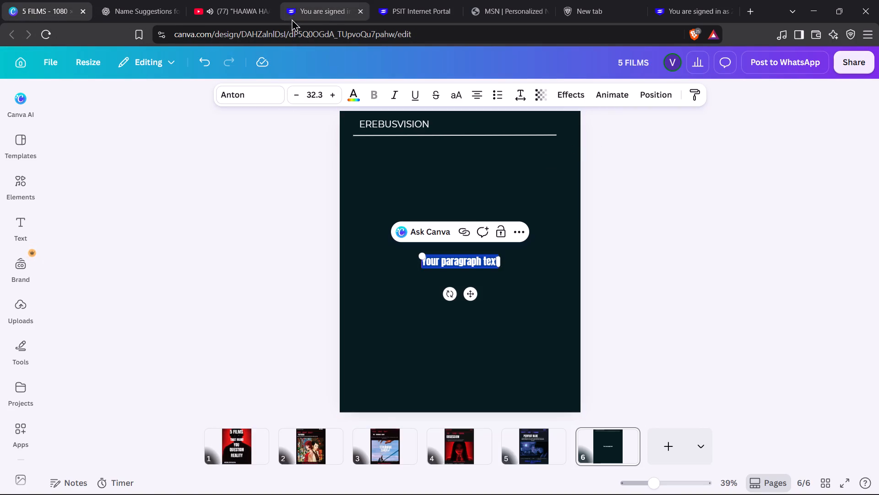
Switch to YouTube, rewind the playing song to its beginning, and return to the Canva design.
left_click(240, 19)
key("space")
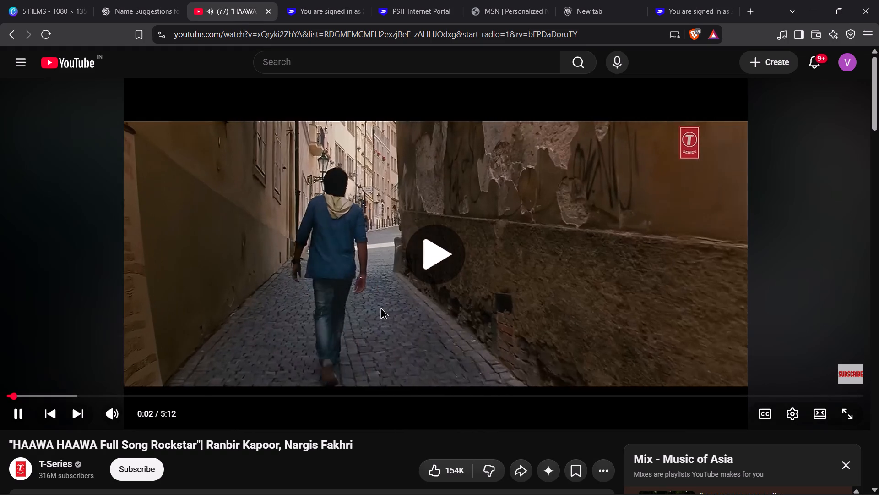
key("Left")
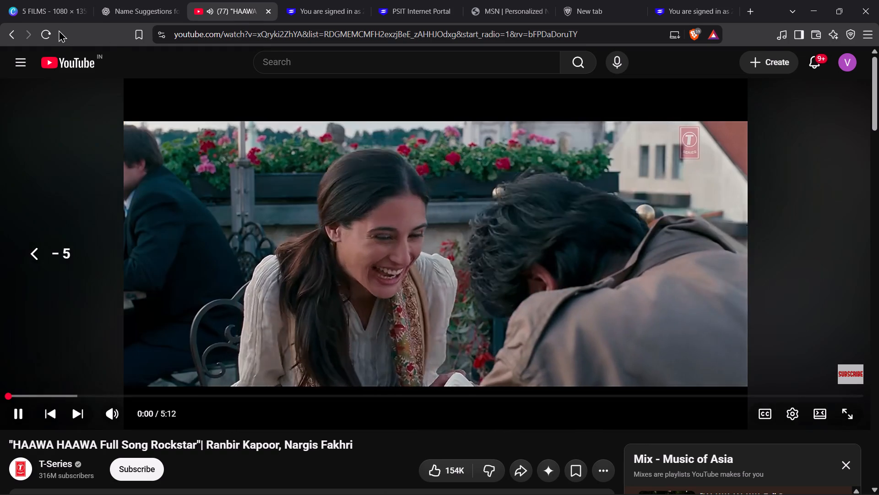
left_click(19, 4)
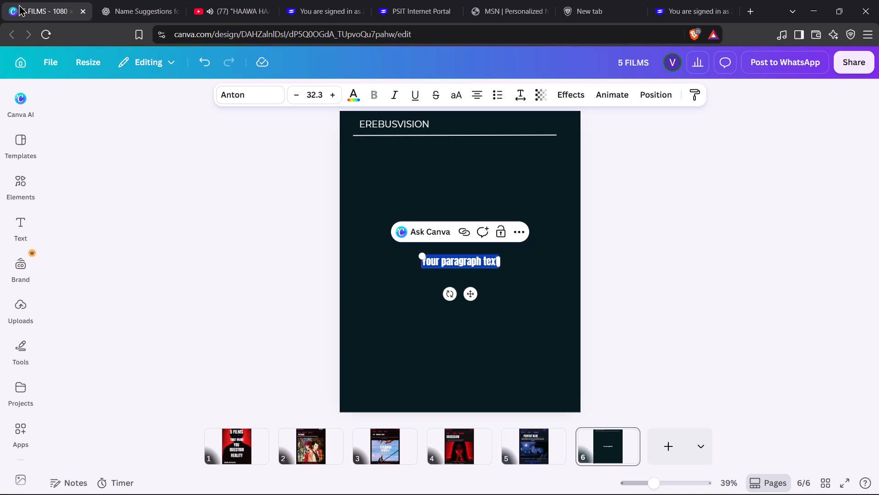
Enter "05/05" in the new text box and set its font to Montserrat.
type("05/0")
key("5")
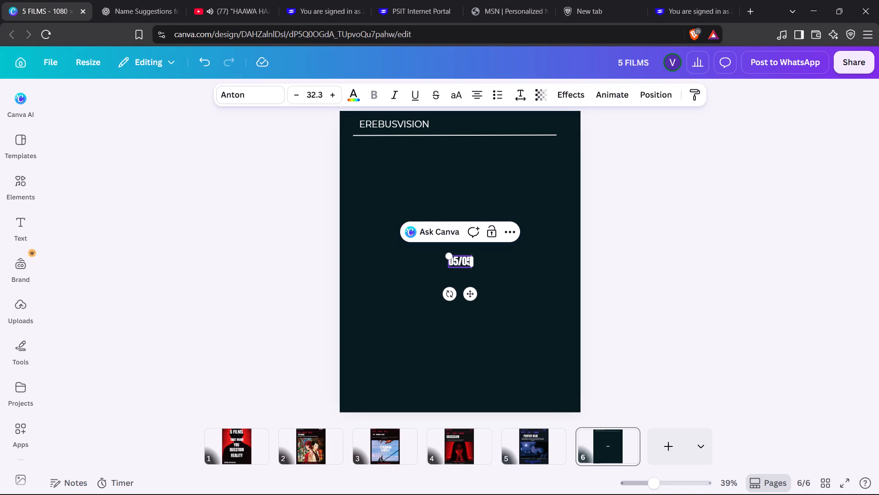
left_click(230, 96)
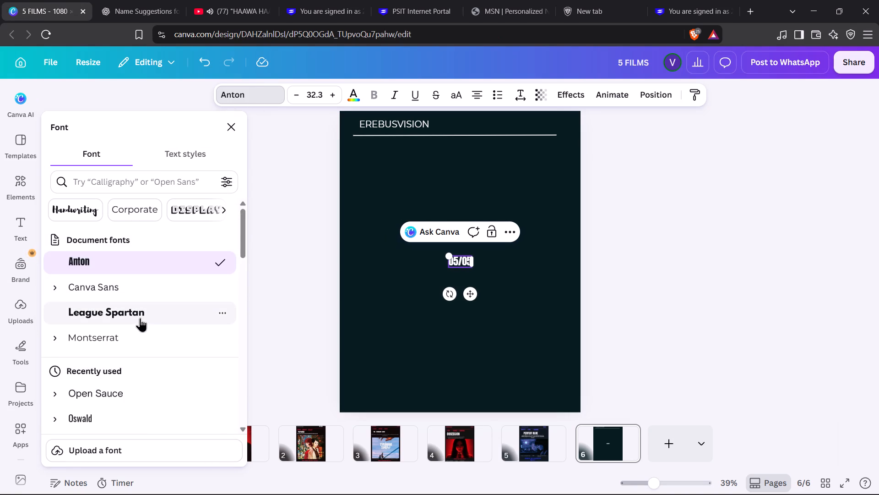
left_click(146, 336)
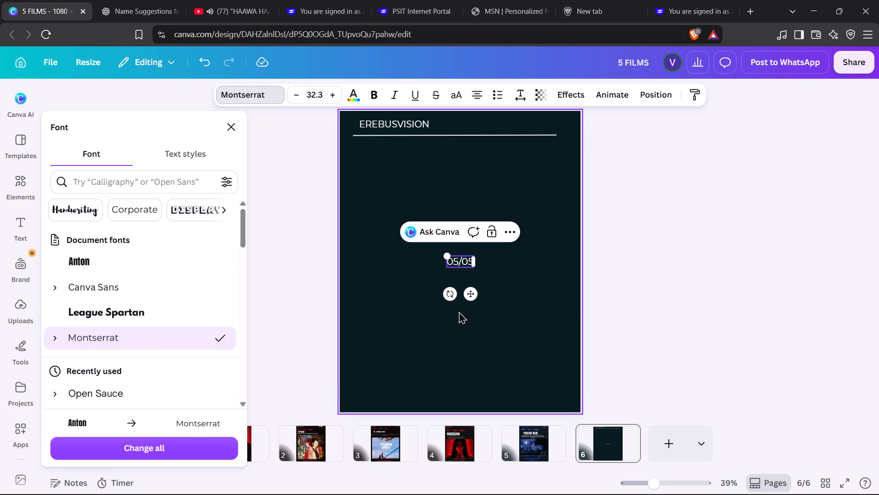
Move the 05/05 text above the header line's right end, level with the EREBUSVISION text.
left_click_drag(467, 297, 509, 288)
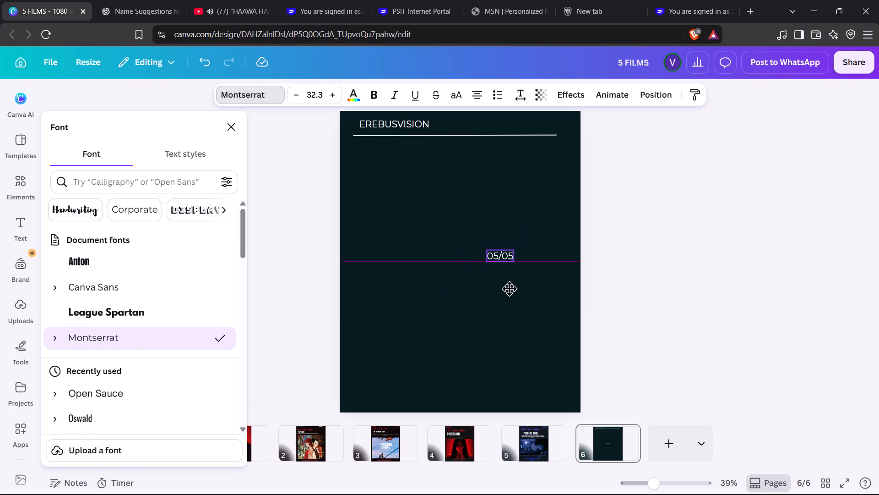
left_click_drag(509, 288, 563, 153)
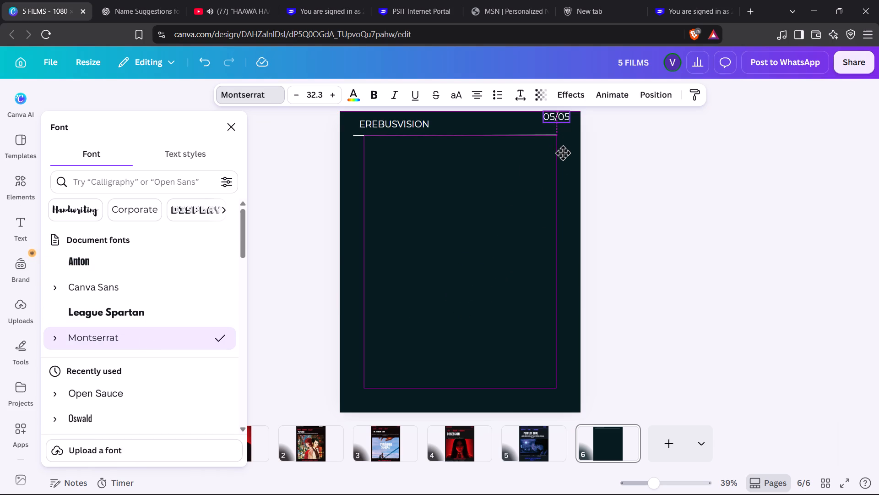
left_click_drag(563, 153, 552, 159)
left_click(707, 166)
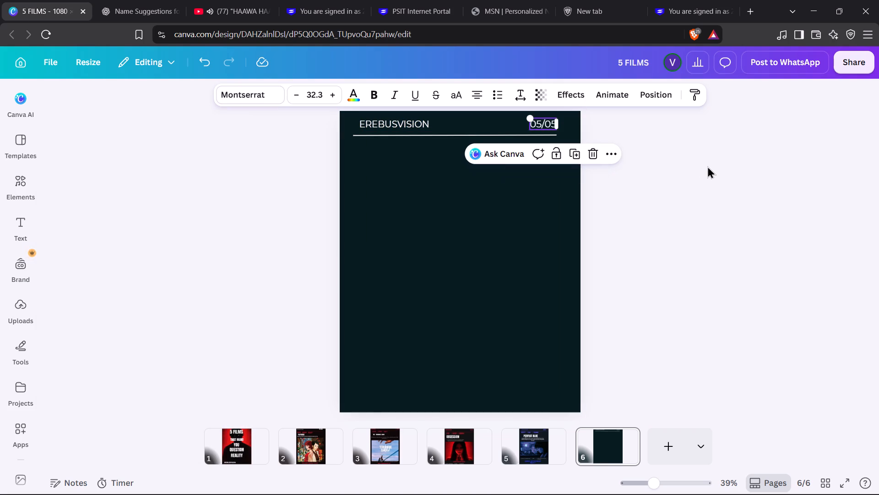
left_click(680, 272)
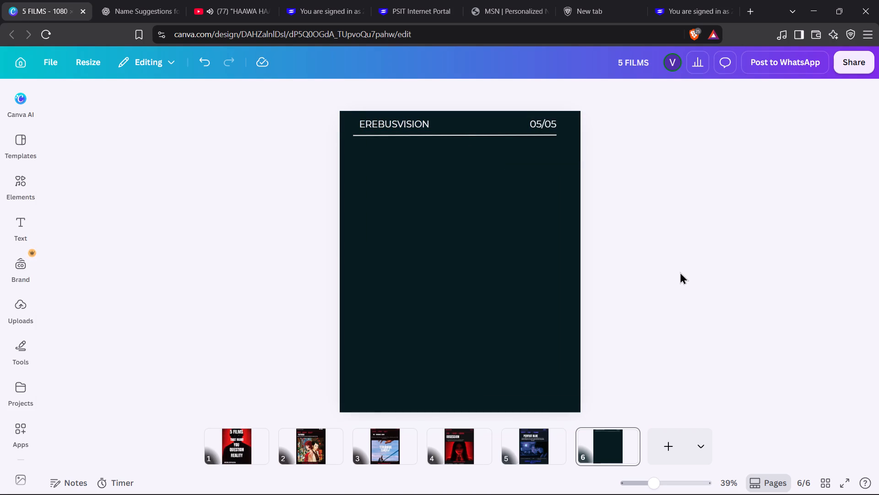
Lengthen the white header line slightly at both ends, toward the page's side edges, keeping it horizontal.
scroll(680, 272, "up", 1)
left_click(528, 135)
left_click_drag(555, 135, 564, 134)
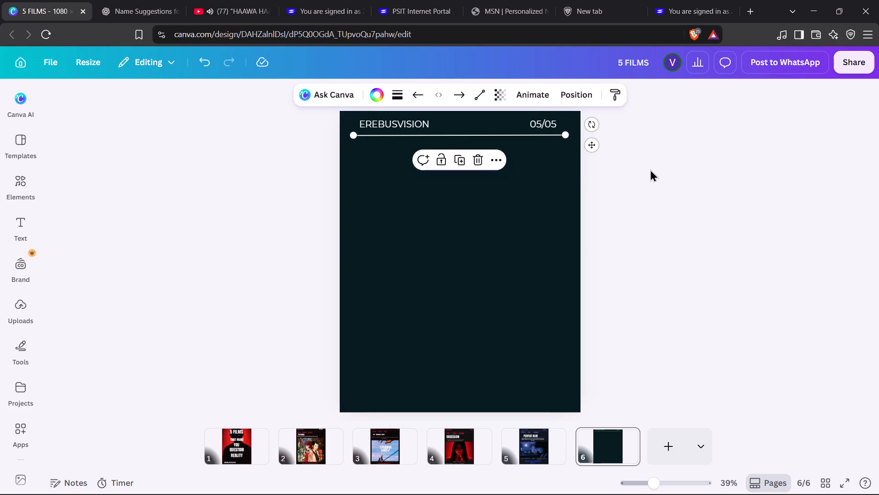
left_click(650, 169)
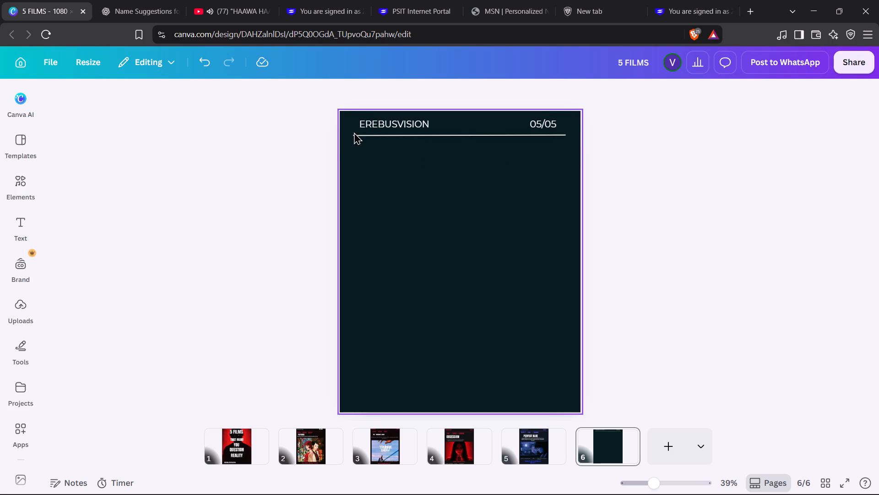
left_click(355, 133)
left_click(353, 137)
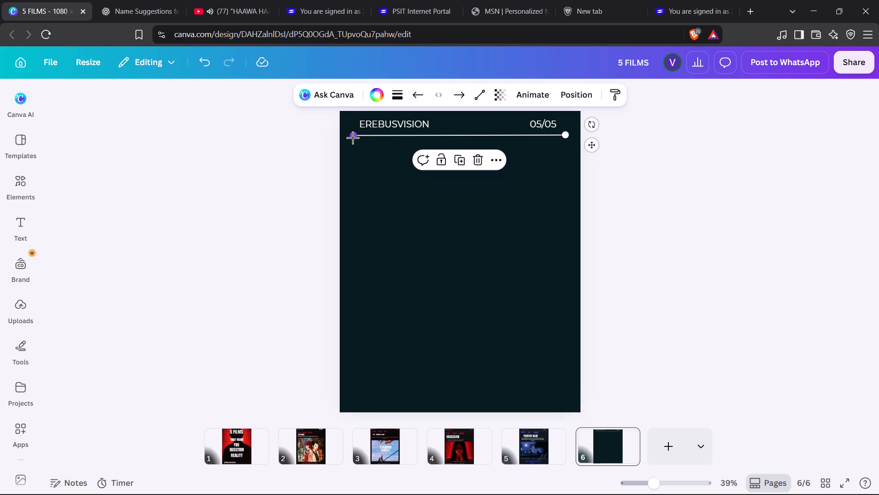
left_click(724, 225)
Shift the EREBUSVISION text slightly left along the header, keeping it level with 05/05.
left_click(386, 124)
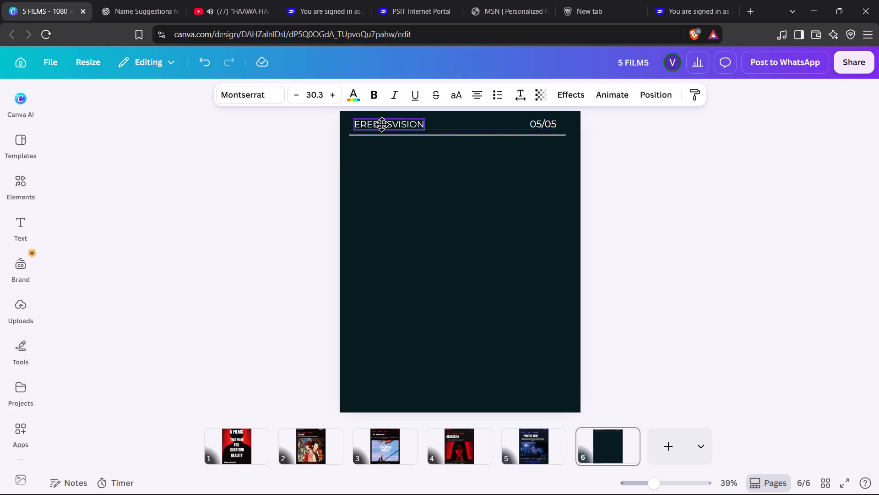
left_click(680, 142)
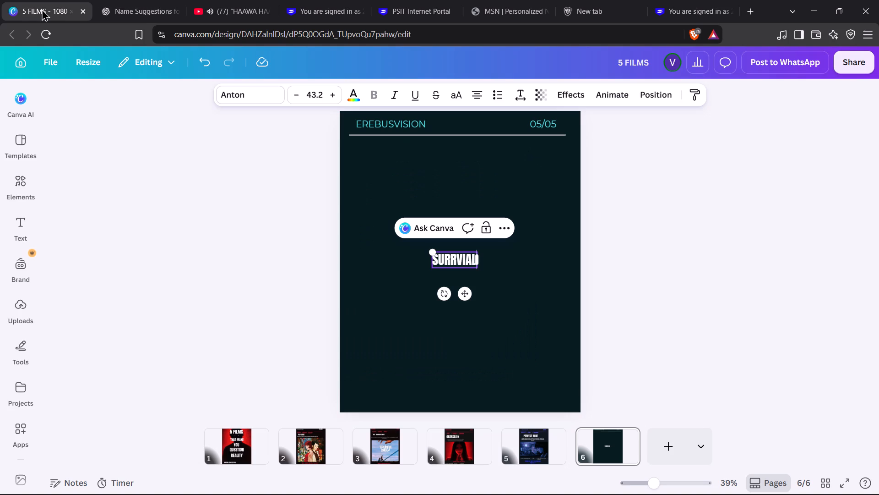
triple_click(459, 260)
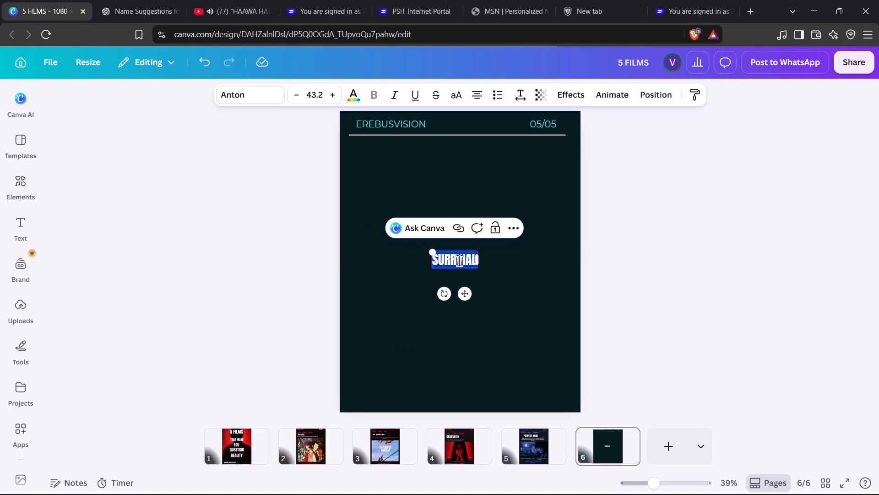
left_click(355, 96)
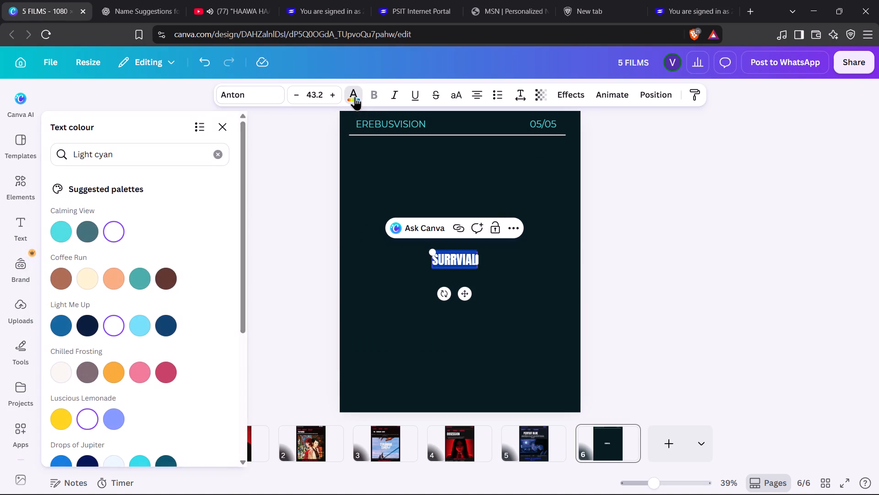
left_click(83, 233)
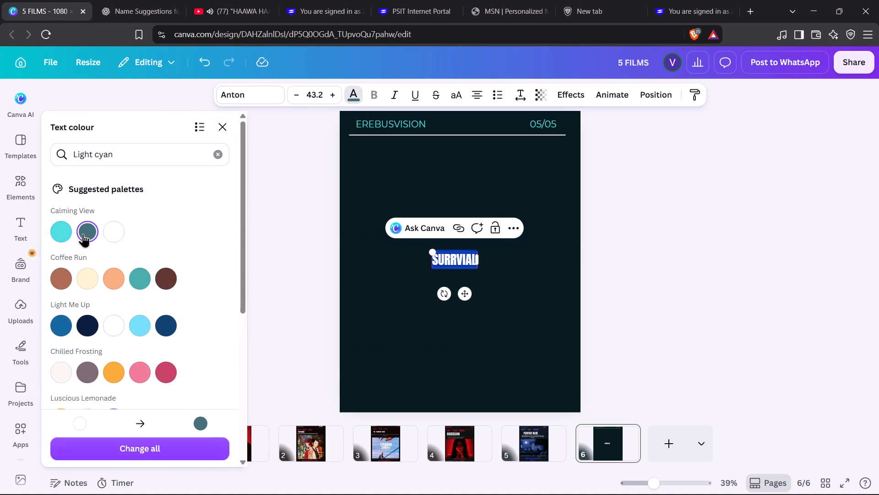
Move the SURRVIAL label just below the header line, left-aligned with EREBUSVISION, and deselect it.
left_click_drag(462, 294, 418, 231)
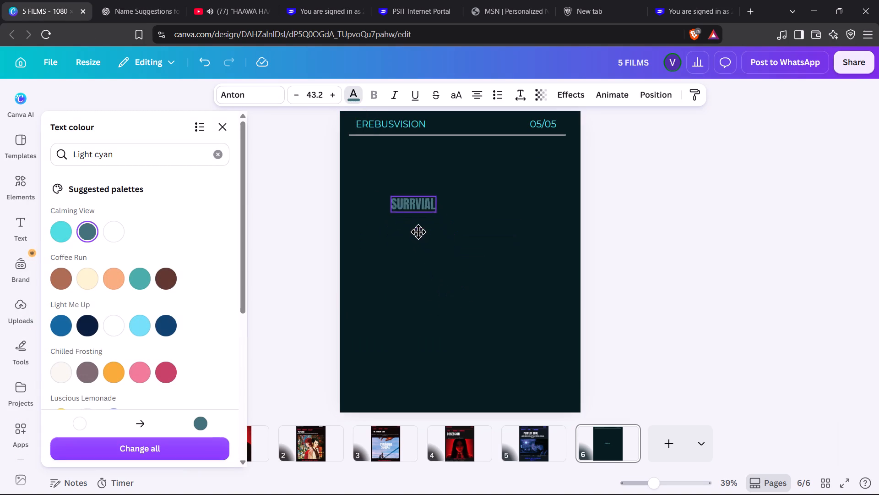
left_click_drag(418, 231, 394, 189)
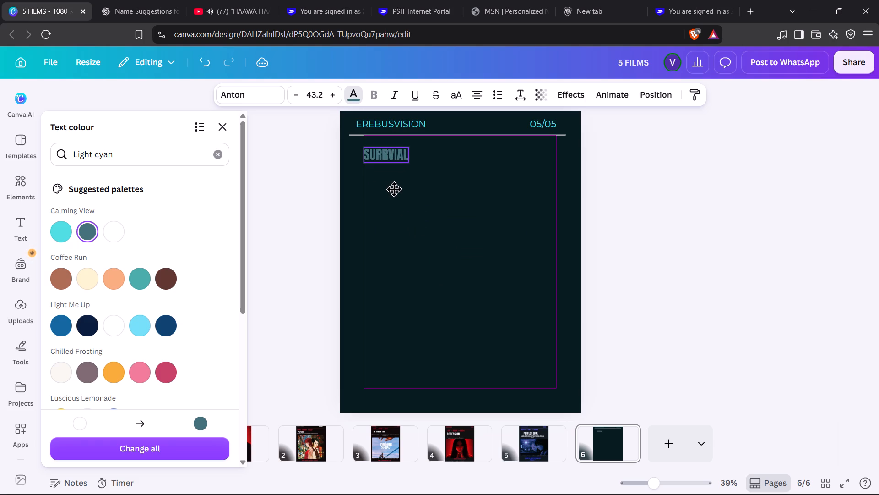
left_click_drag(394, 189, 389, 187)
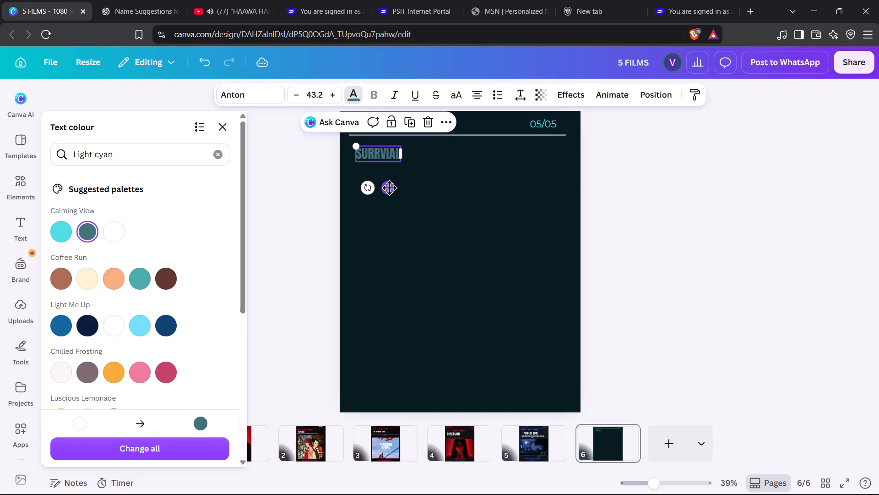
left_click(461, 203)
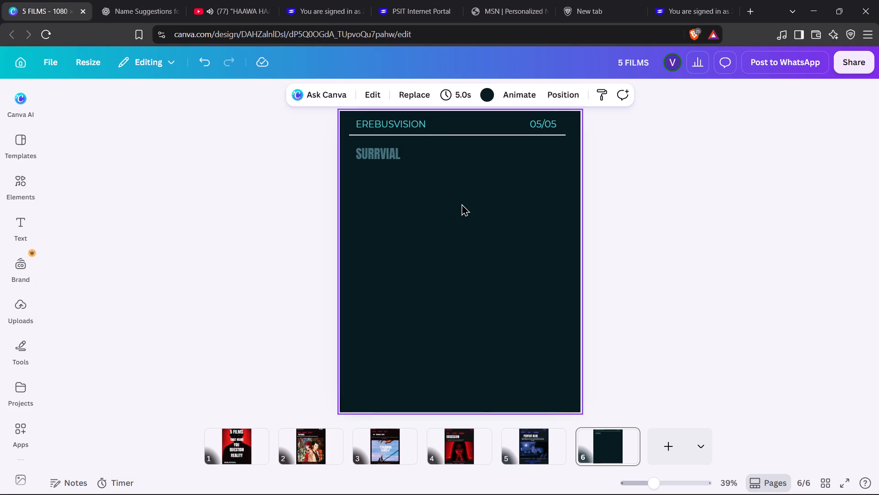
Add a new bulleted text reading "MEMORY" in Greyazure #43727a, checking the wording against ChatGPT's reference.
key("t")
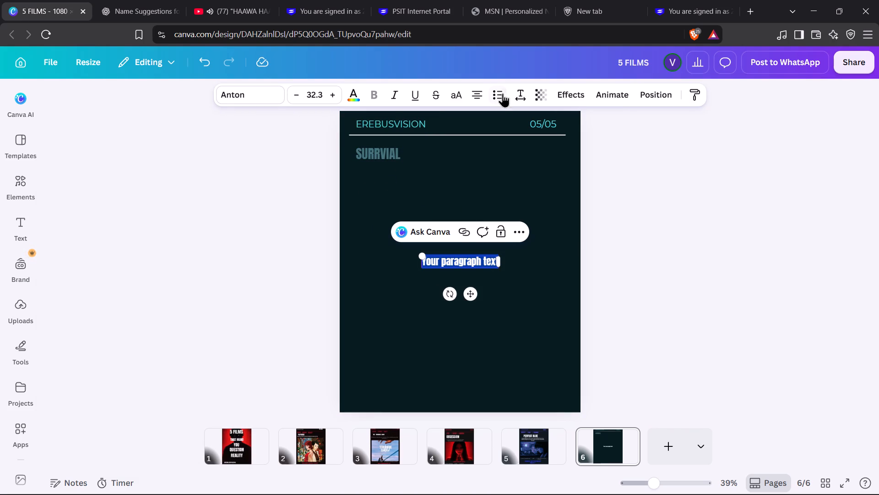
left_click(499, 94)
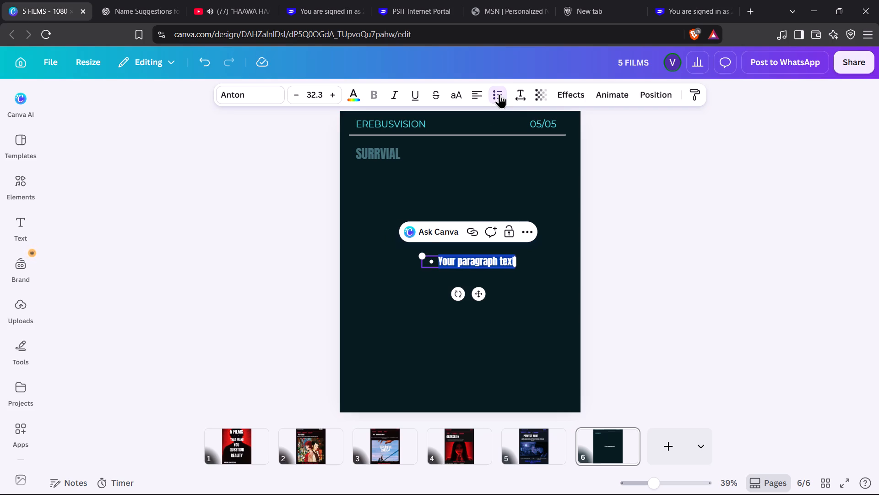
left_click(355, 93)
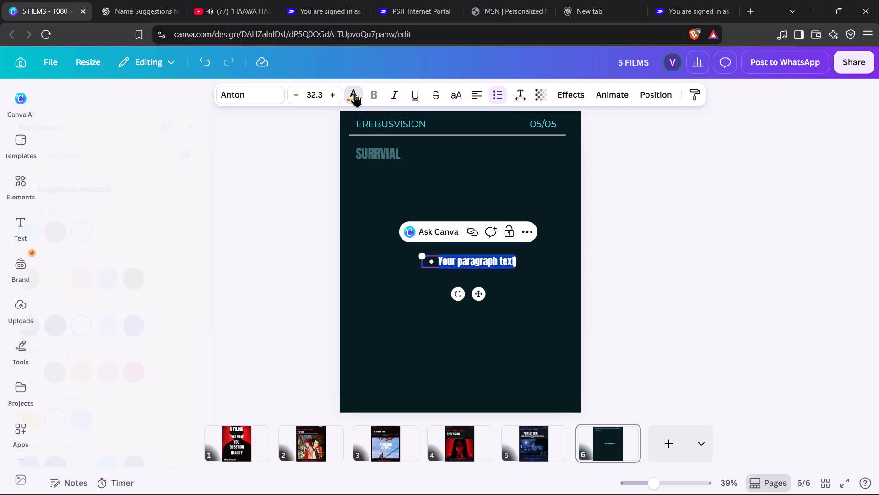
left_click(91, 233)
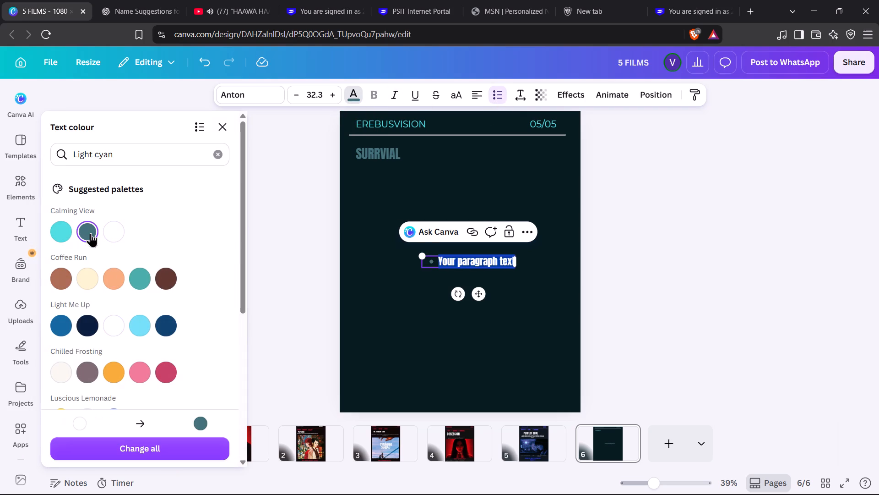
left_click(114, 1)
left_click(53, 3)
key("m")
type("EMORY")
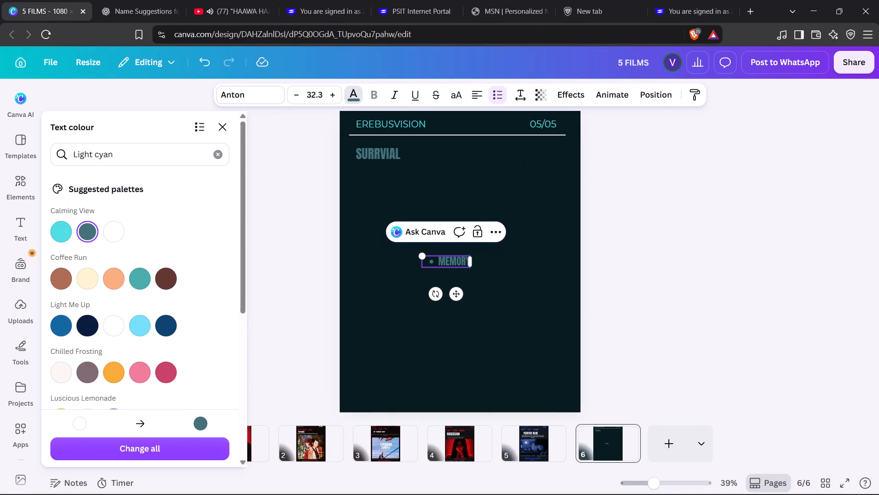
Move the MEMORY label up beside SURRVIAL, just below the header line.
left_click_drag(453, 295, 450, 182)
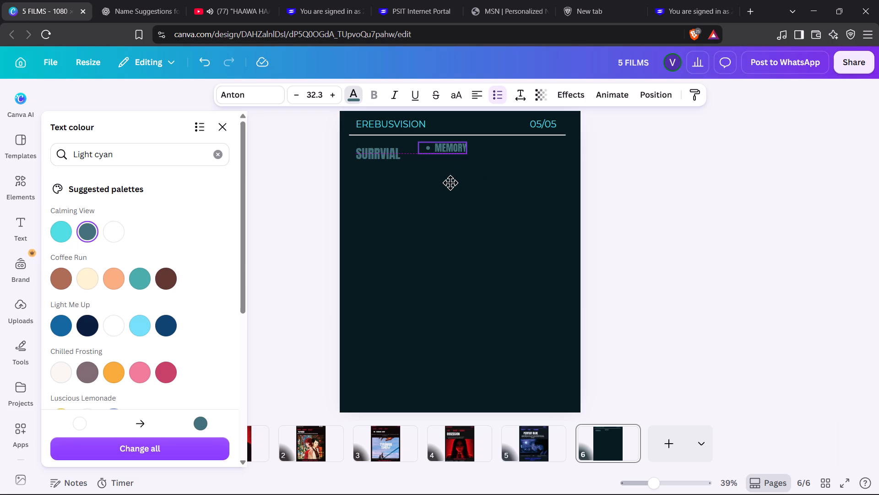
left_click_drag(450, 182, 441, 187)
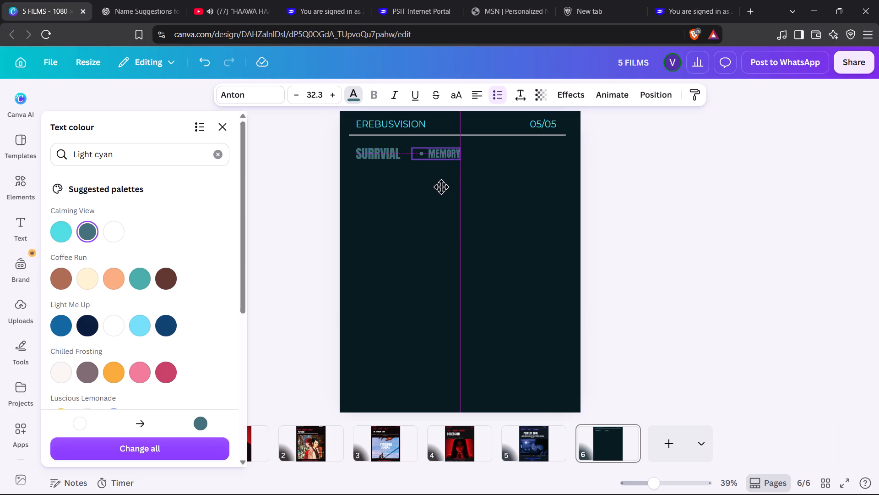
left_click_drag(441, 187, 435, 186)
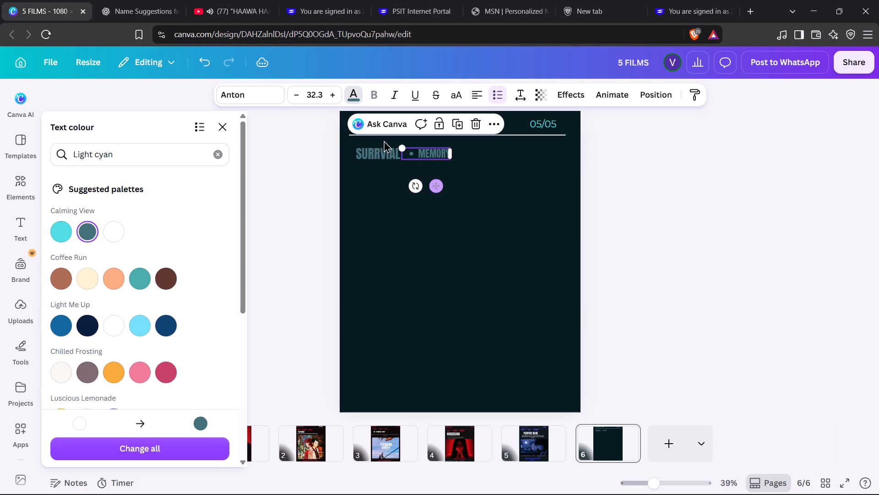
Enlarge the MEMORY label to font size 43.3, comparing it with the SURRVIAL label's size.
left_click_drag(321, 99, 332, 98)
left_click(332, 98)
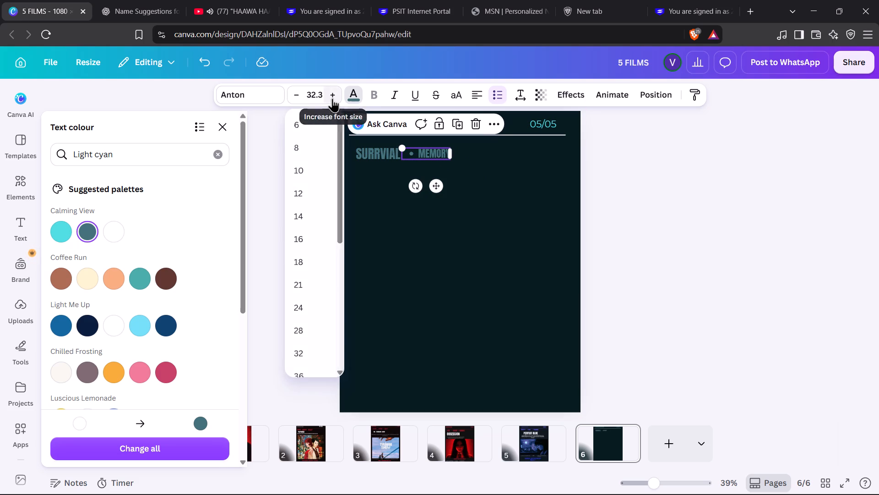
left_click(332, 98)
left_click(332, 98)
left_click(332, 98)
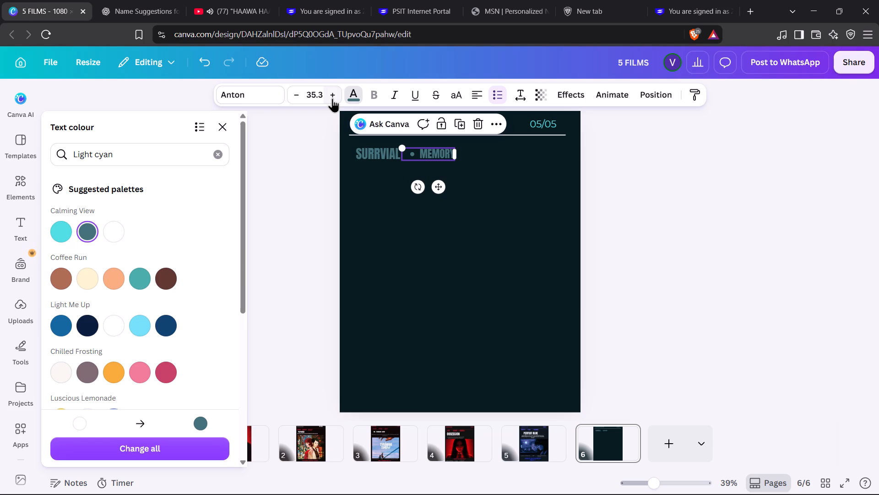
left_click(390, 163)
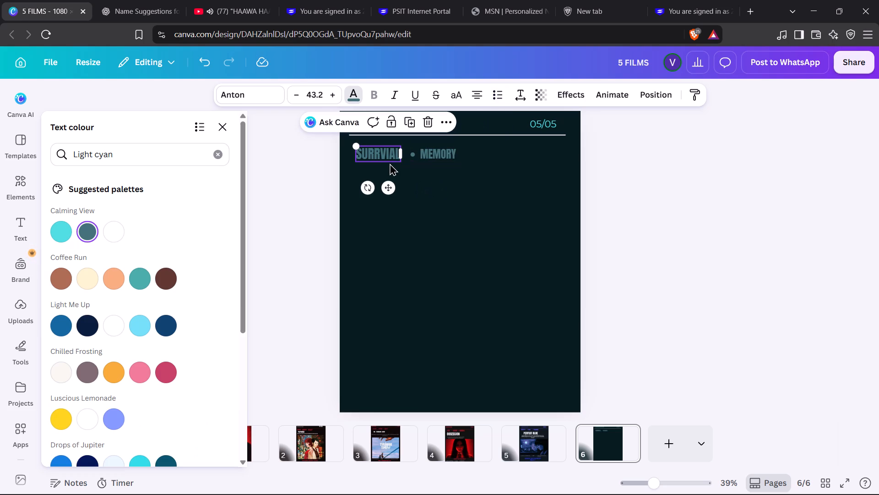
left_click(425, 152)
triple_click(331, 97)
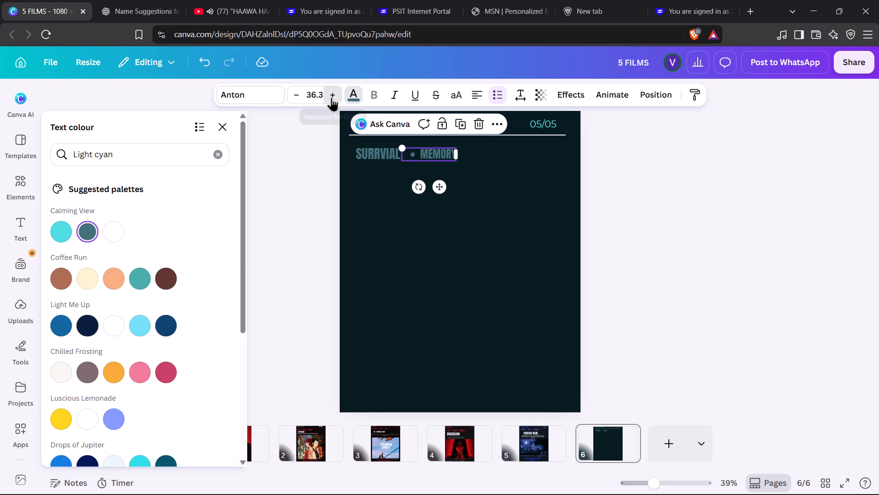
left_click(331, 97)
left_click(331, 97)
left_click(331, 97)
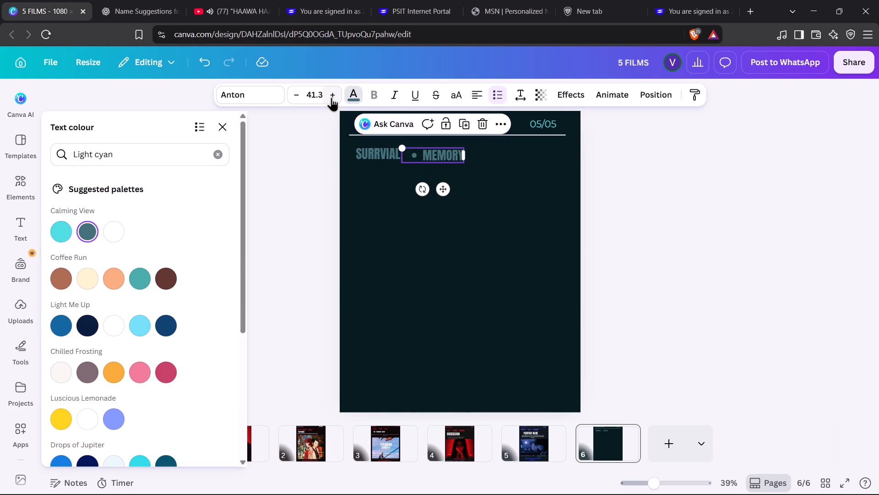
left_click(331, 97)
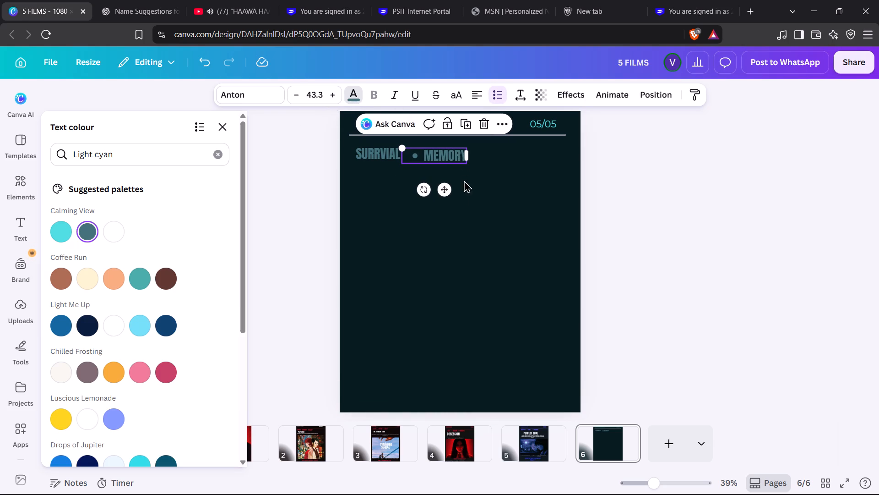
Align the MEMORY label on the same row as SURRVIAL, directly after it, and deselect it.
left_click_drag(445, 192, 445, 187)
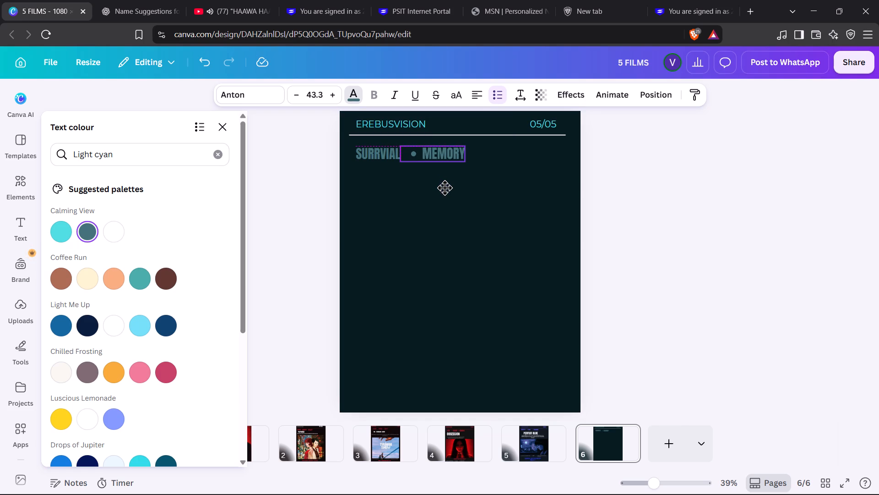
left_click_drag(445, 187, 447, 187)
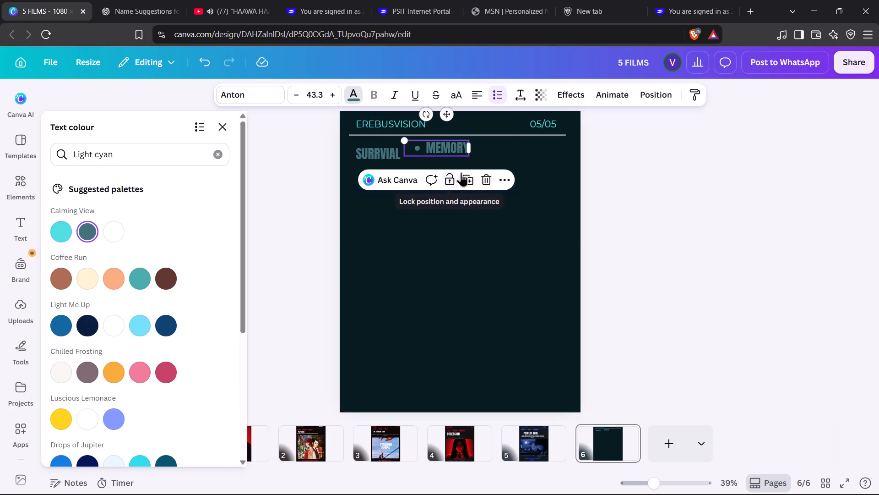
left_click(456, 152)
double_click(456, 152)
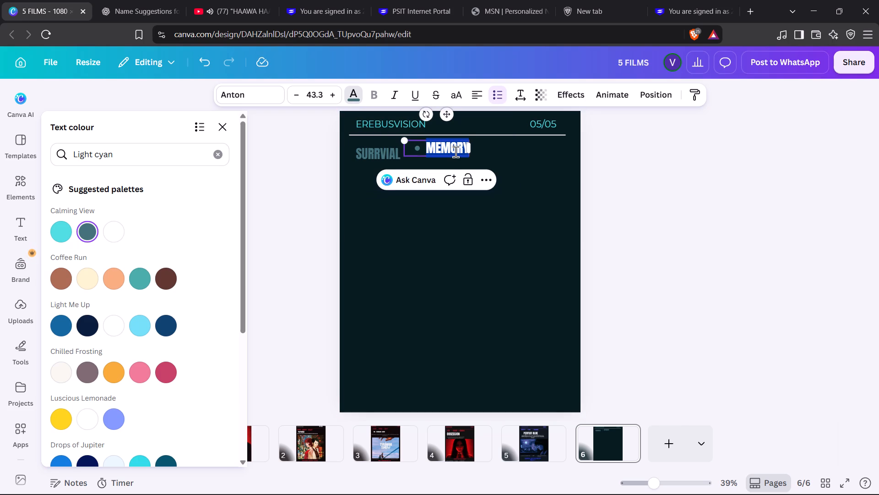
left_click(477, 154)
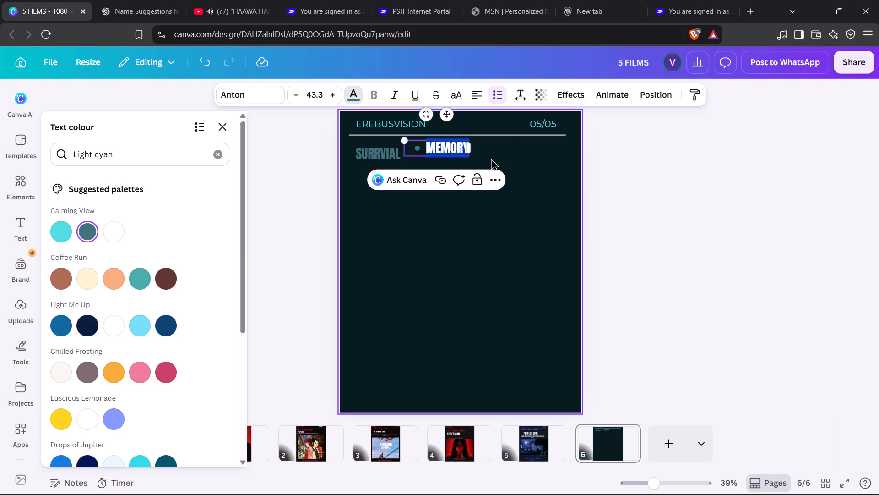
left_click(491, 158)
left_click(430, 148)
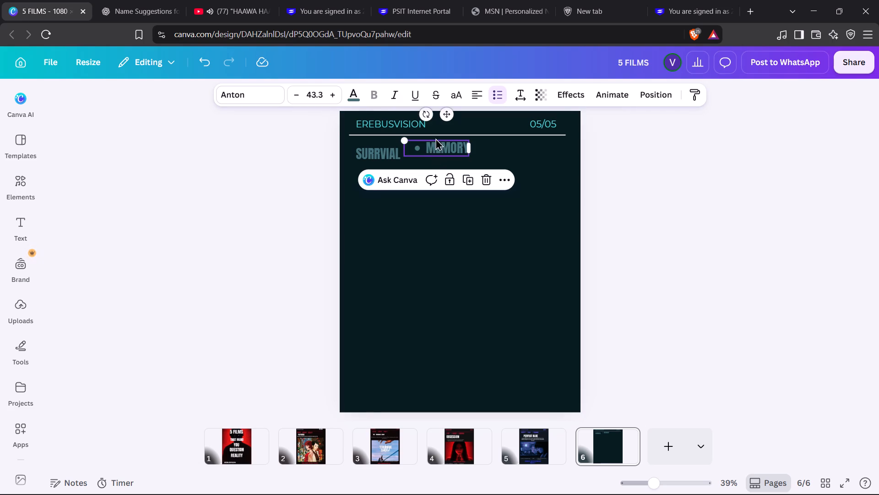
left_click_drag(444, 116, 444, 117)
left_click_drag(444, 117, 444, 122)
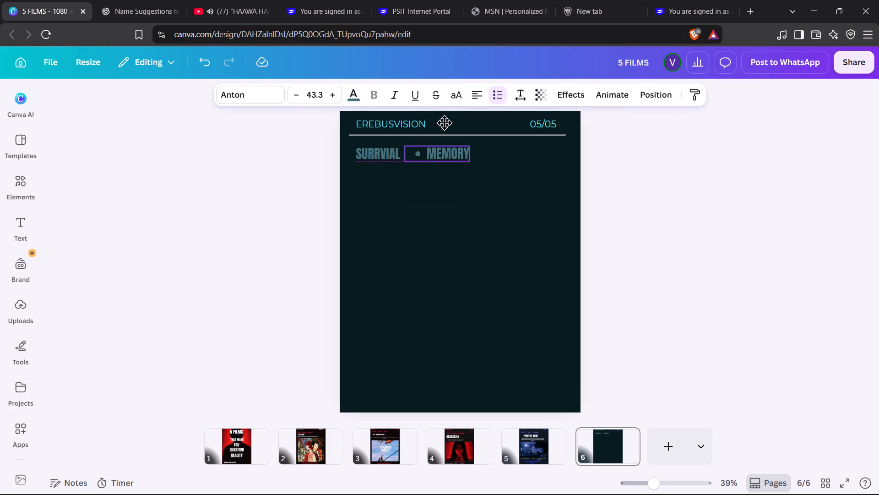
left_click_drag(444, 122, 442, 122)
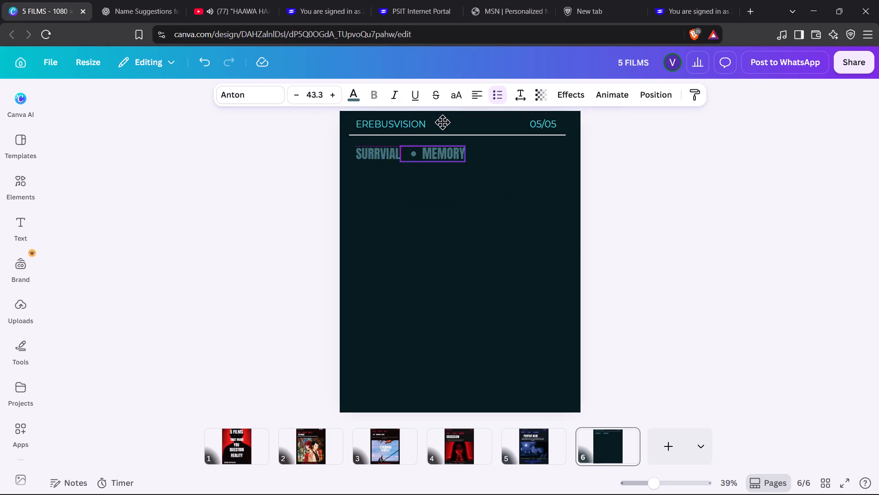
left_click_drag(442, 122, 444, 122)
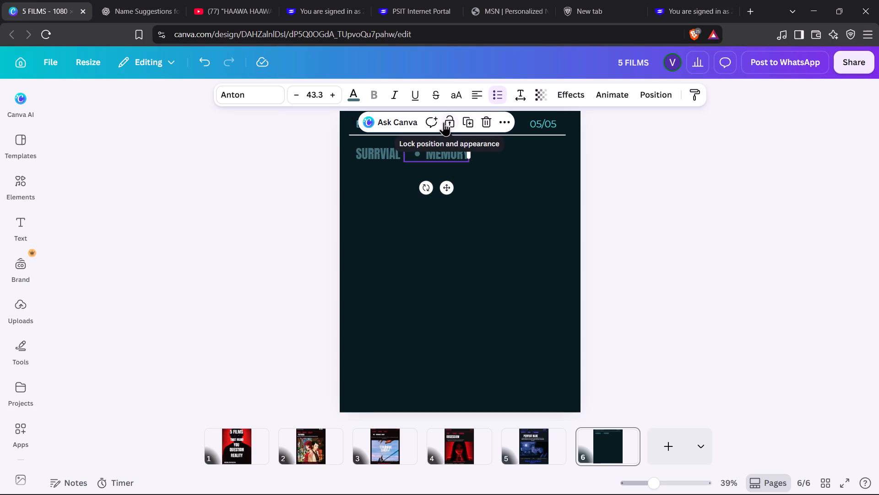
left_click(481, 226)
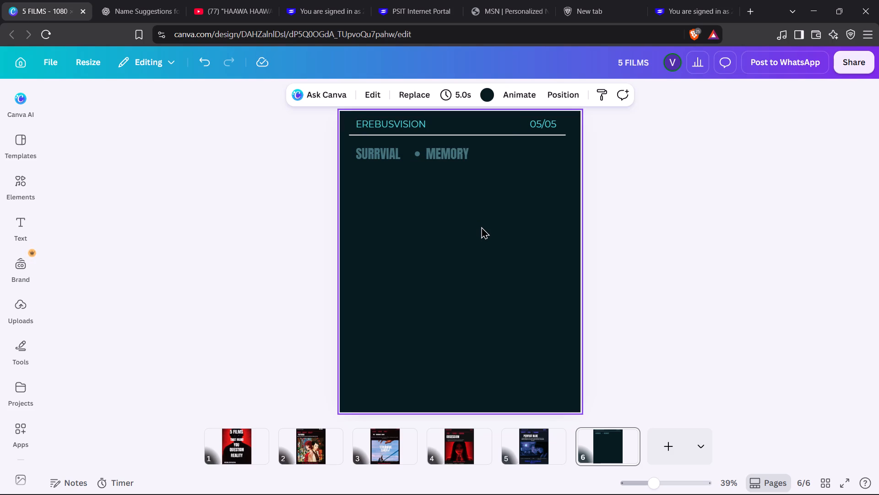
left_click(443, 160)
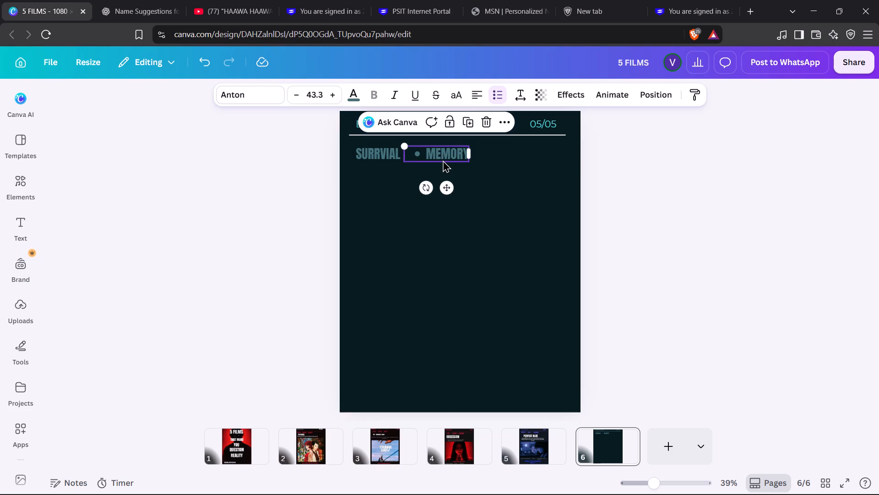
left_click(448, 185)
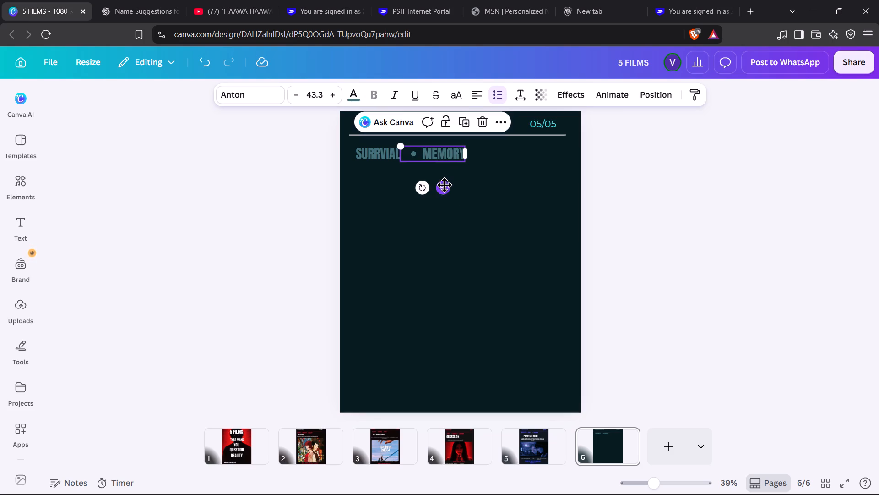
left_click(641, 196)
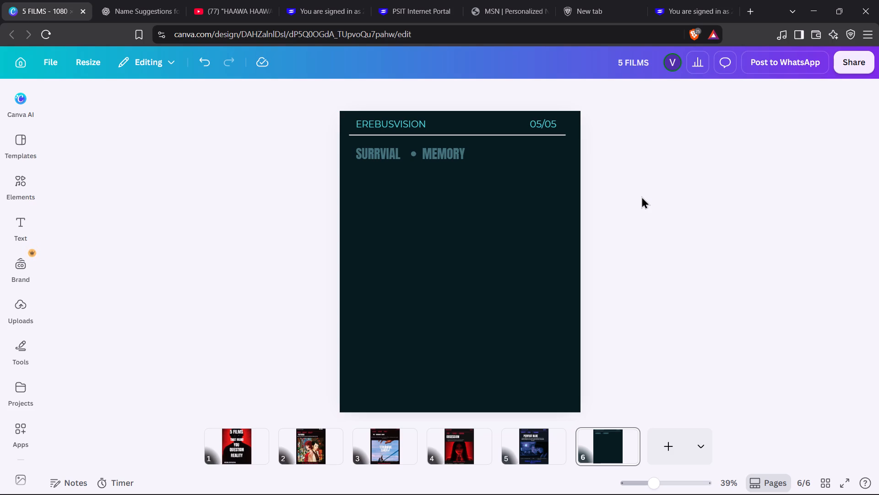
Add a new text box at font size 35.3 in the labels' Greyazure #43727a colour.
left_click(495, 291)
key("t")
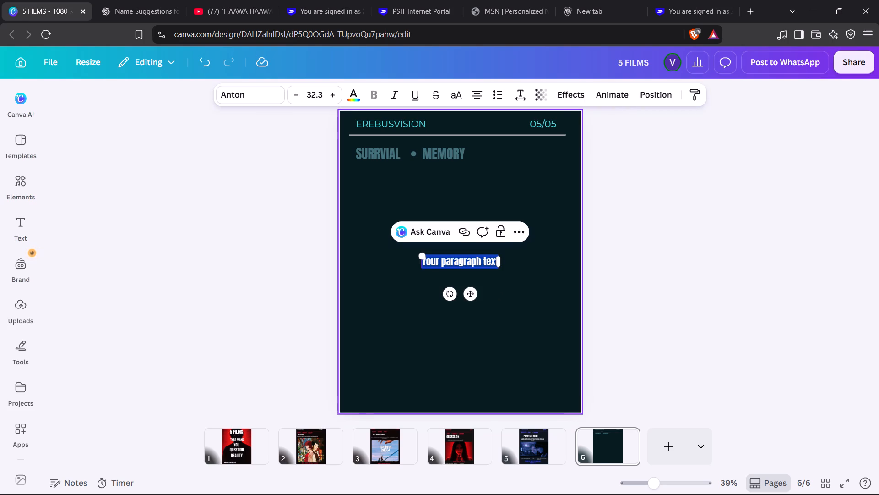
left_click(330, 95)
left_click(330, 95)
left_click(330, 95)
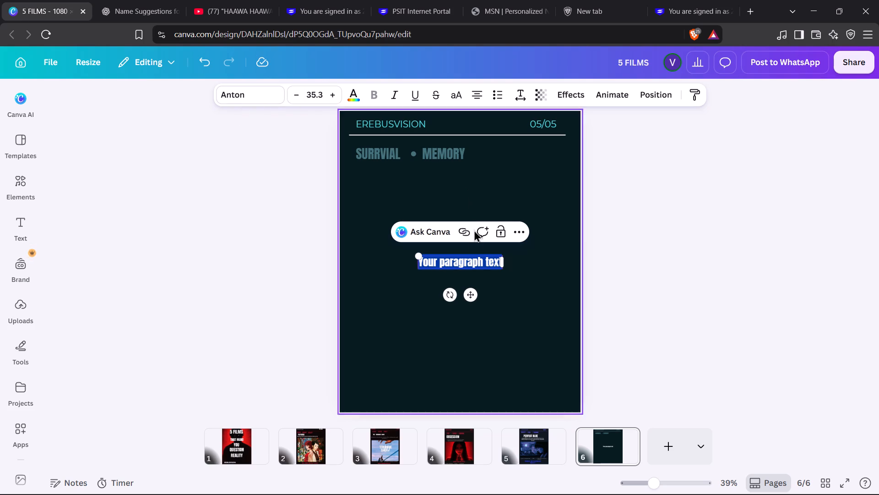
left_click(352, 98)
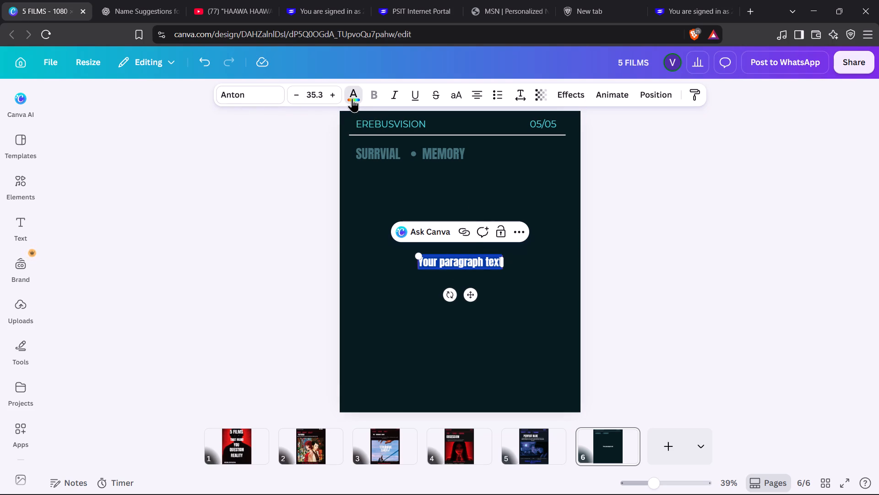
left_click(84, 231)
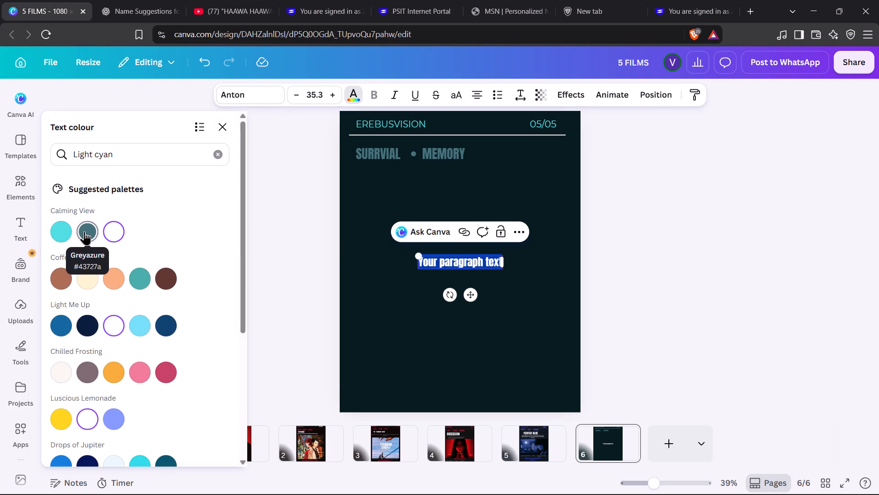
triple_click(435, 263)
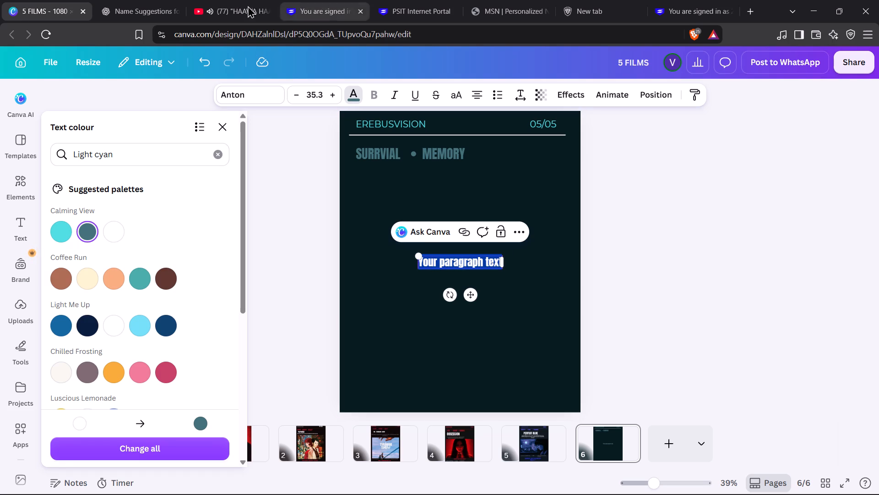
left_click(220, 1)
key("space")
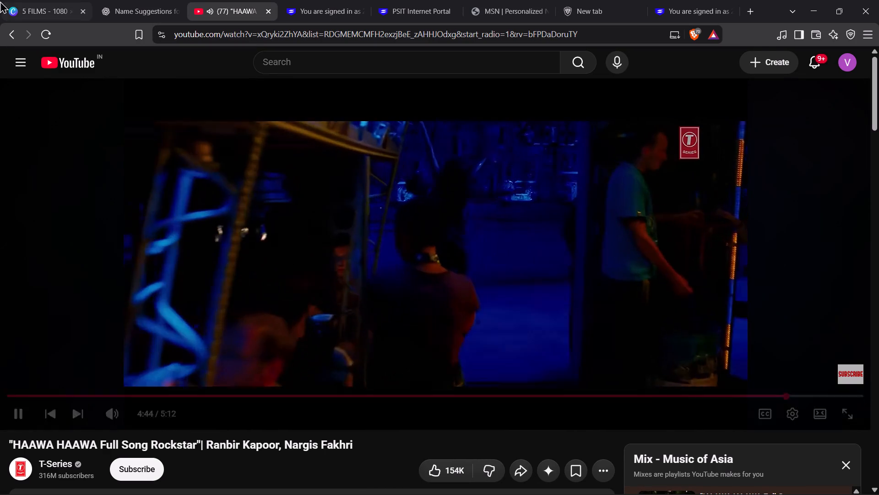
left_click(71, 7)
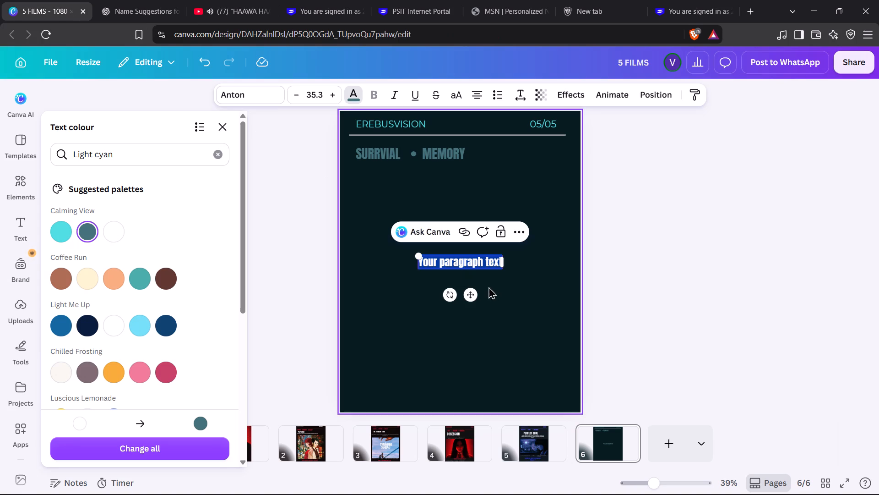
Replace the placeholder paragraph text with "HUMANITY" and make it a bulleted item.
type("HUM")
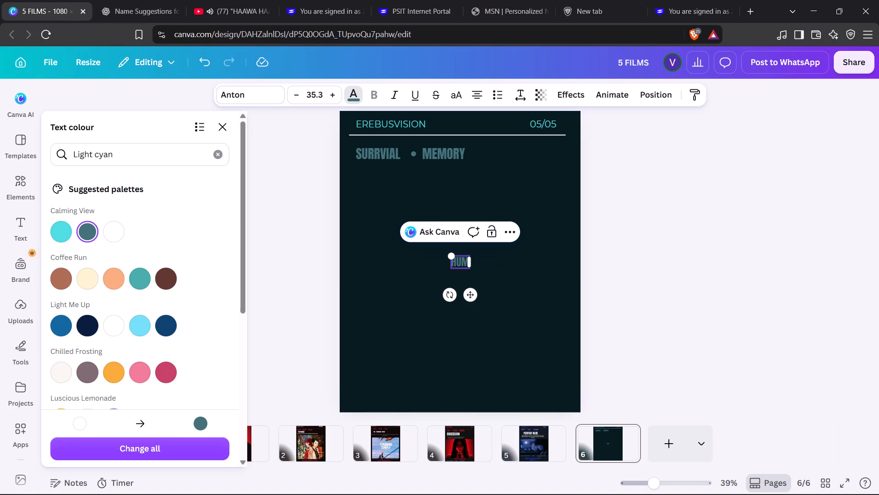
type("AN")
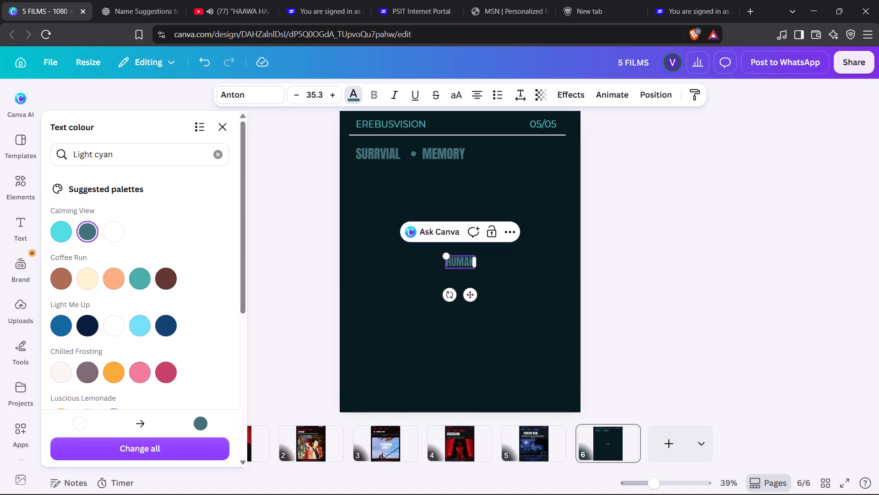
type("ITY")
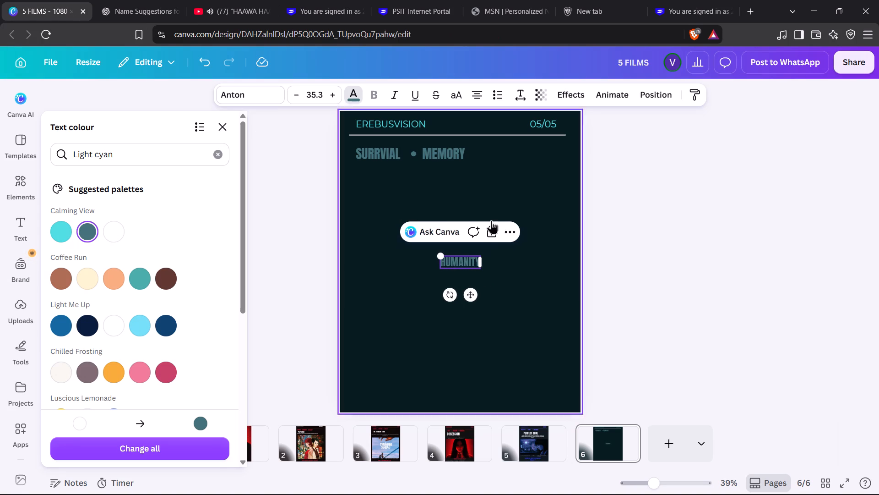
left_click(498, 93)
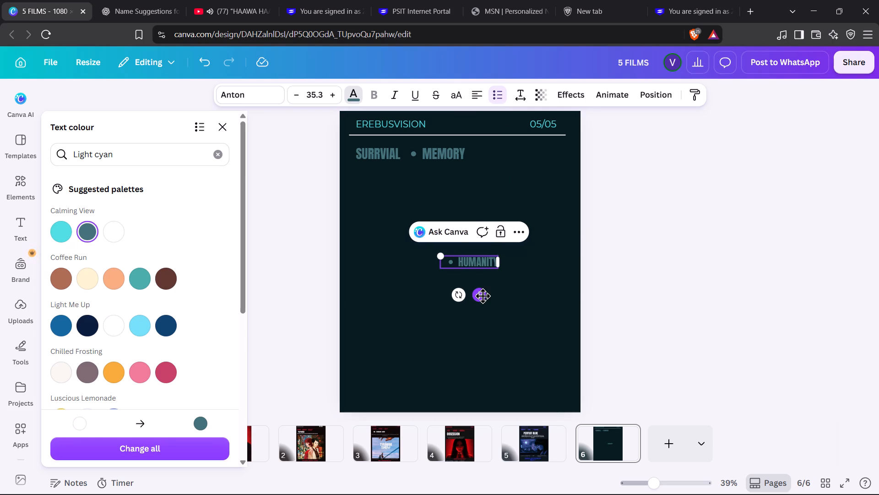
Move the HUMANITY label onto the SURRVIAL and MEMORY row, directly after MEMORY.
left_click_drag(483, 296, 525, 176)
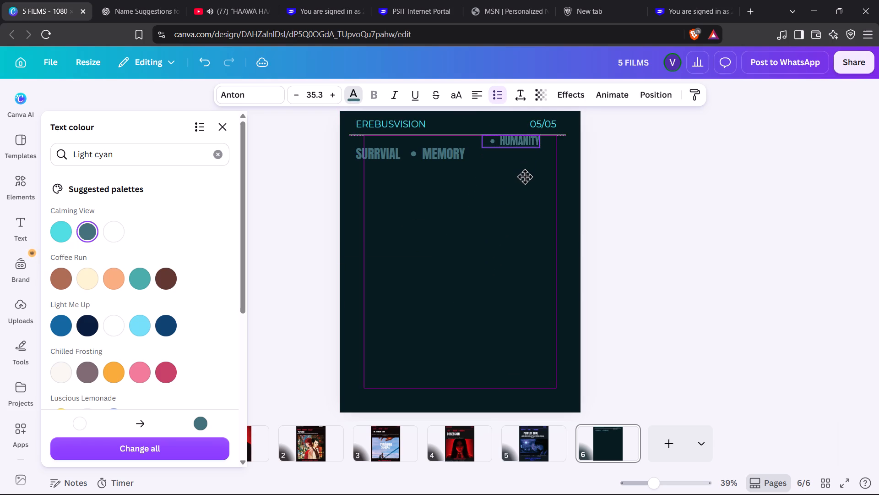
left_click_drag(525, 176, 517, 188)
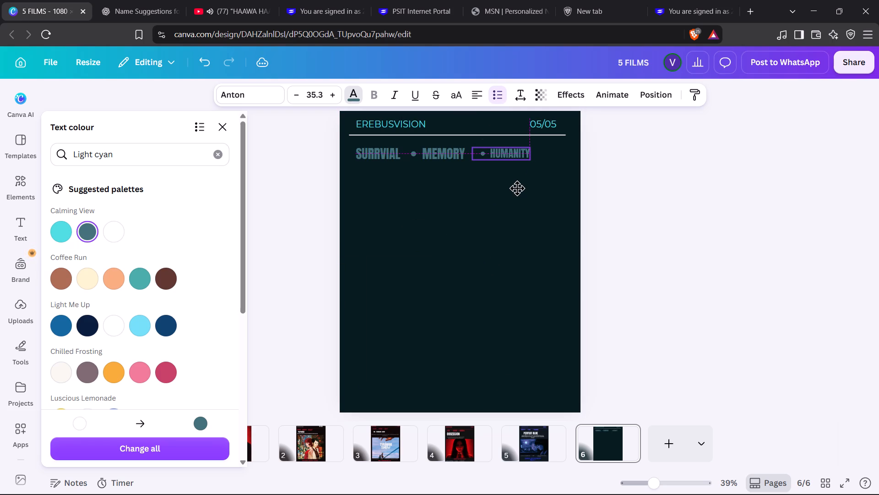
left_click_drag(517, 188, 510, 188)
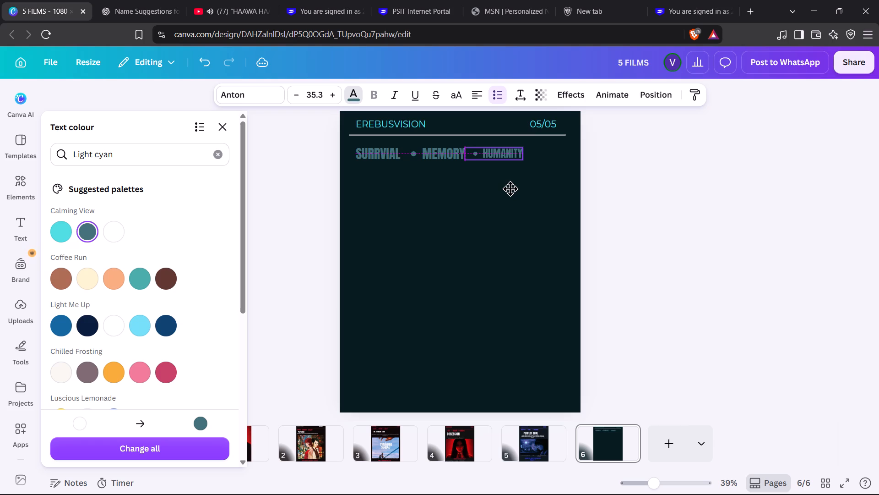
left_click_drag(510, 188, 512, 188)
left_click_drag(512, 188, 511, 188)
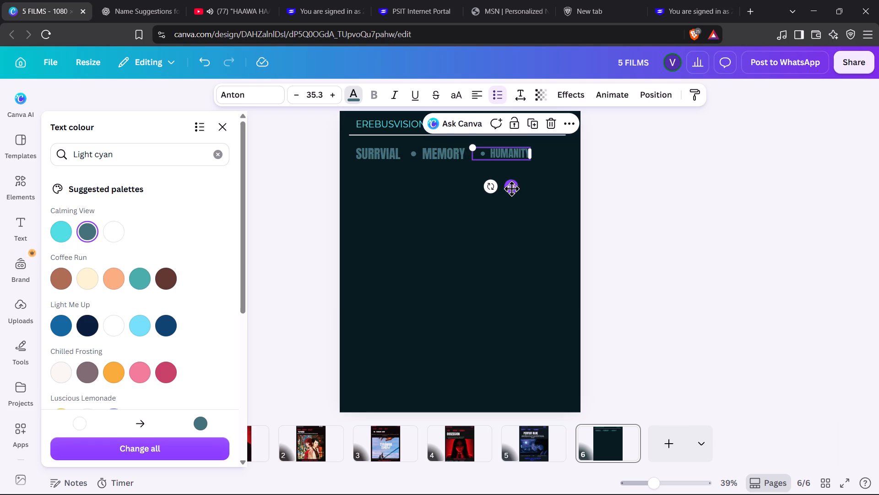
left_click_drag(511, 188, 506, 188)
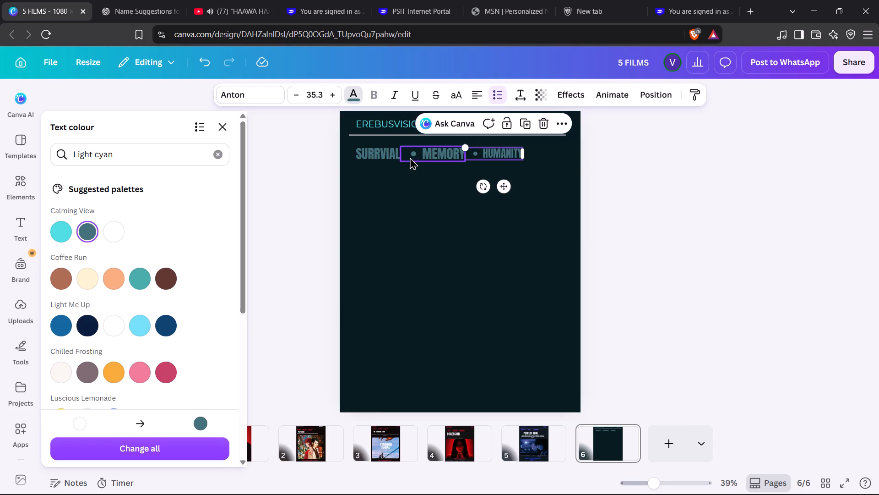
Enlarge the HUMANITY label to font size 43.3 to match the MEMORY label.
left_click(420, 157)
left_click(486, 149)
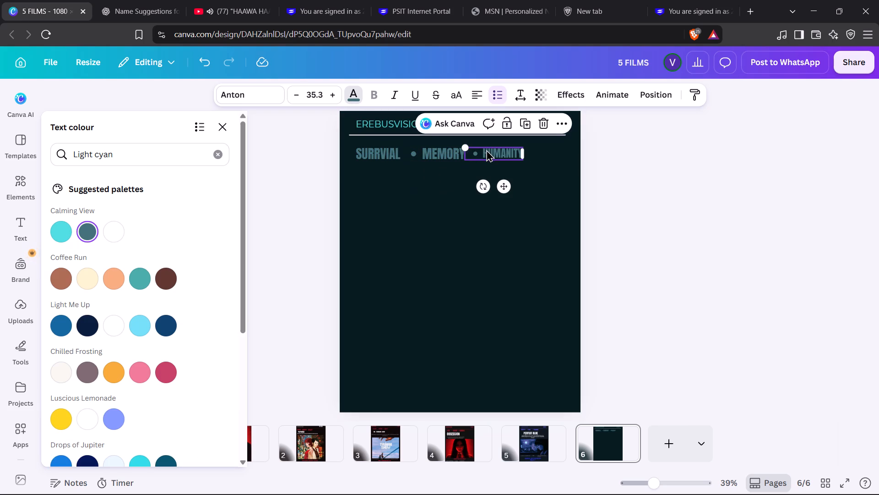
triple_click(331, 97)
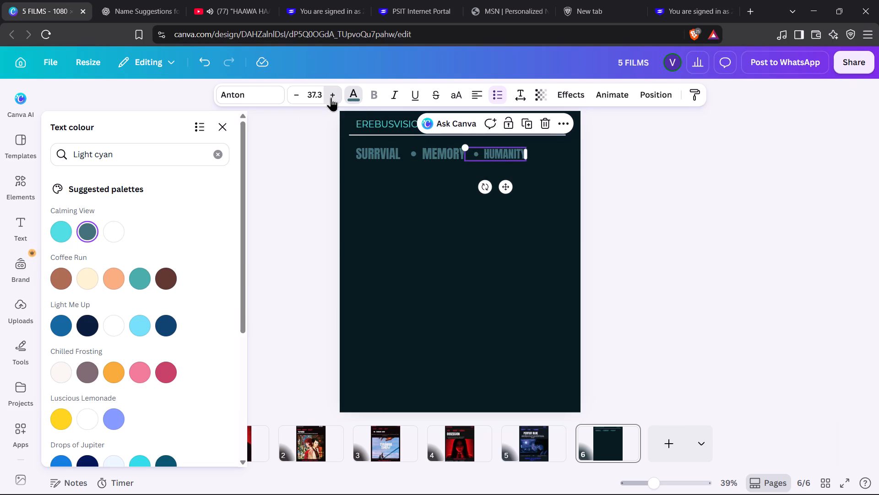
double_click(331, 97)
left_click(331, 97)
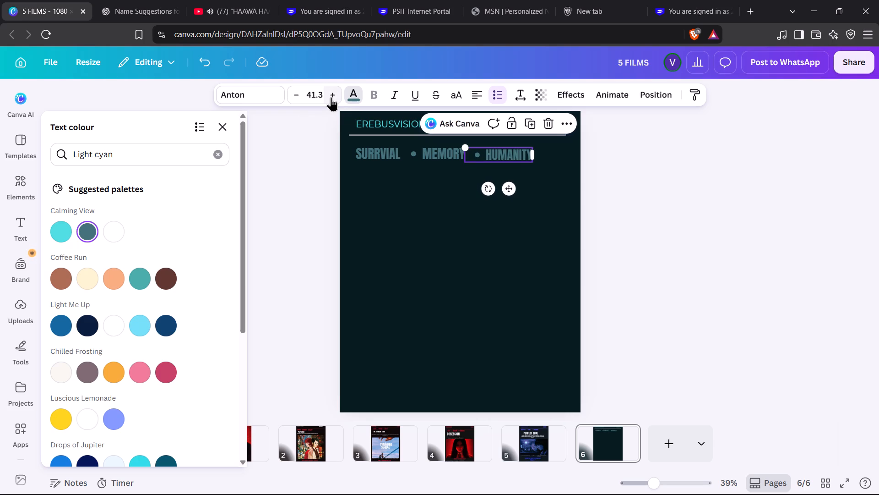
left_click(331, 97)
left_click(331, 97)
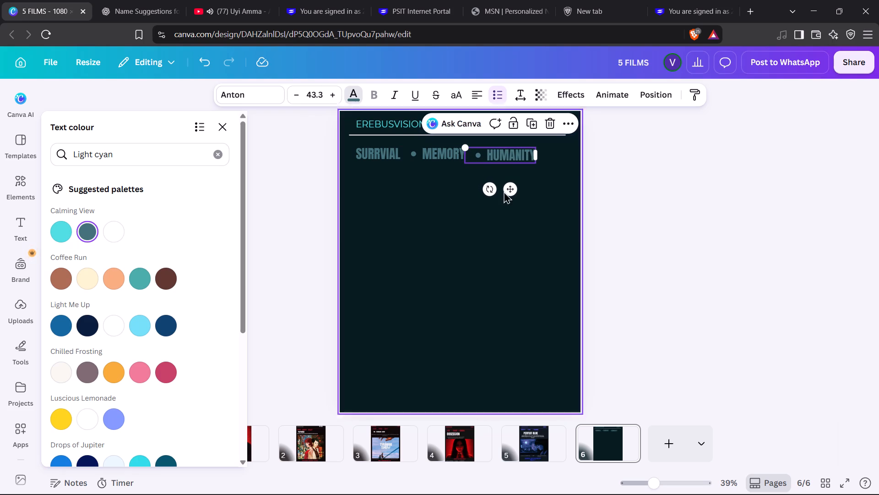
Realign the enlarged HUMANITY label level with SURRVIAL and MEMORY, and deselect it.
left_click(510, 189)
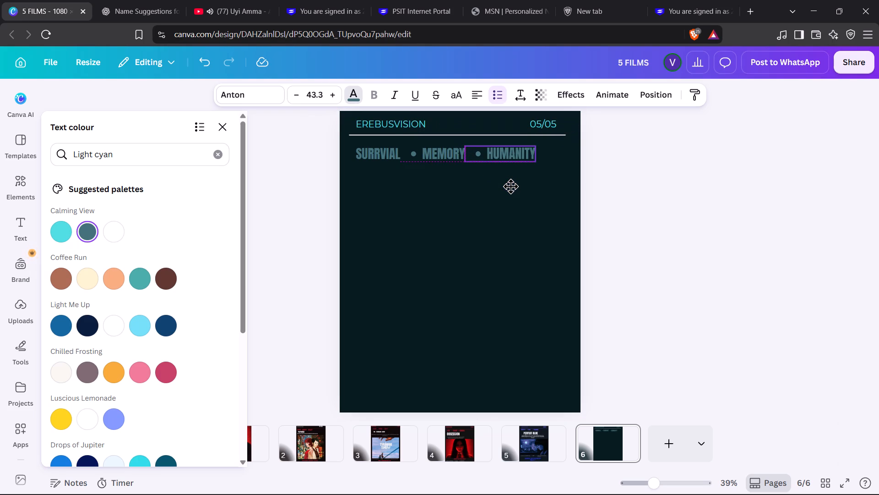
left_click(691, 201)
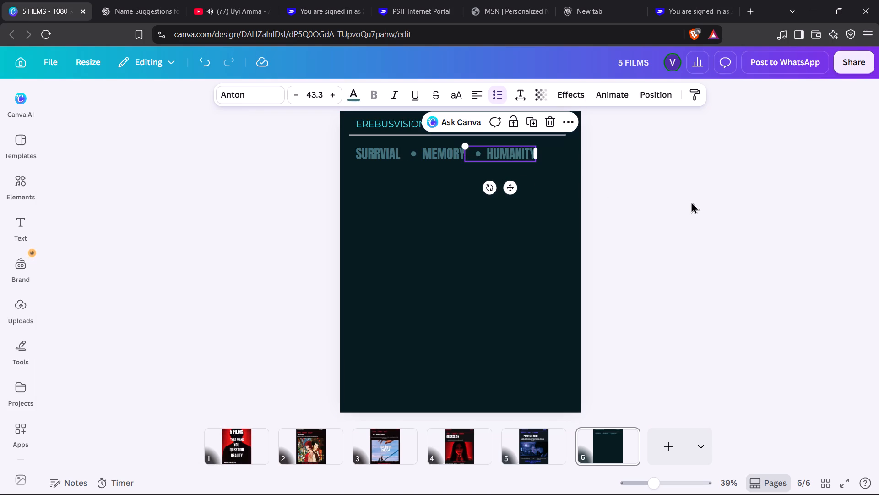
left_click(691, 201)
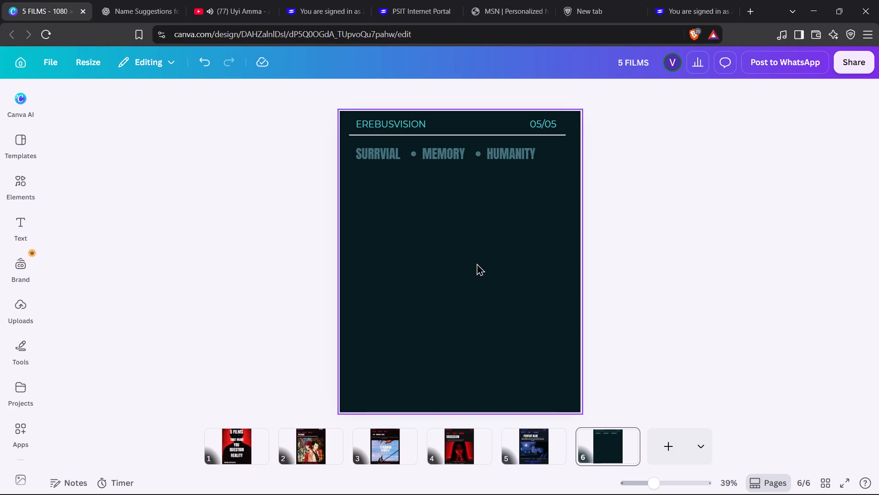
Add a new text box at font size 48 reading "THE GREAT FLOOD".
key("t")
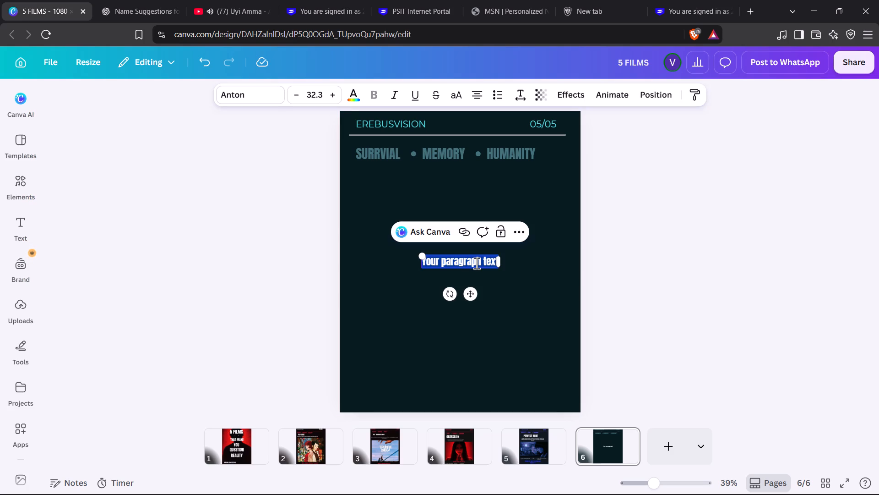
left_click(309, 98)
scroll(312, 304, "down", 1)
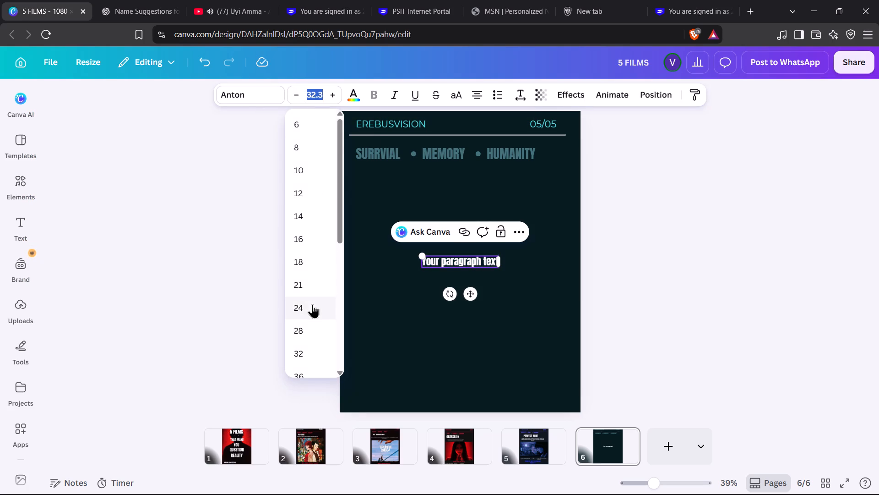
scroll(312, 304, "down", 1)
left_click(305, 357)
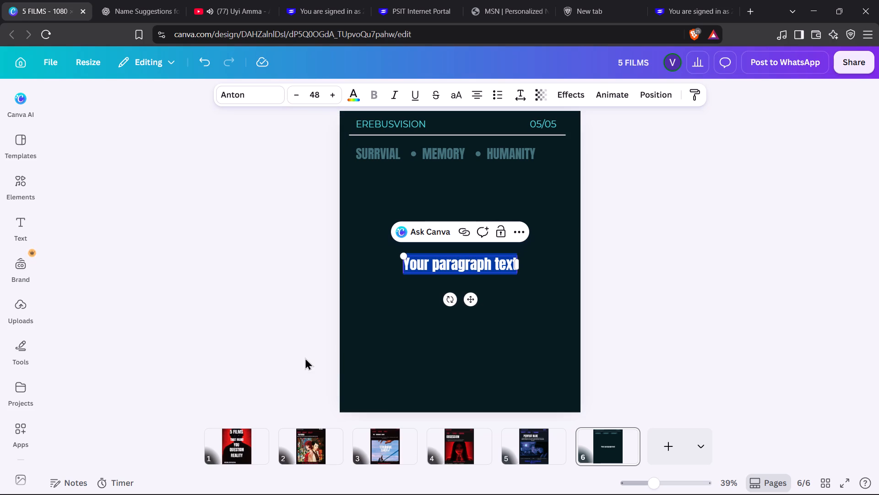
type("THE GREAT FLOOD")
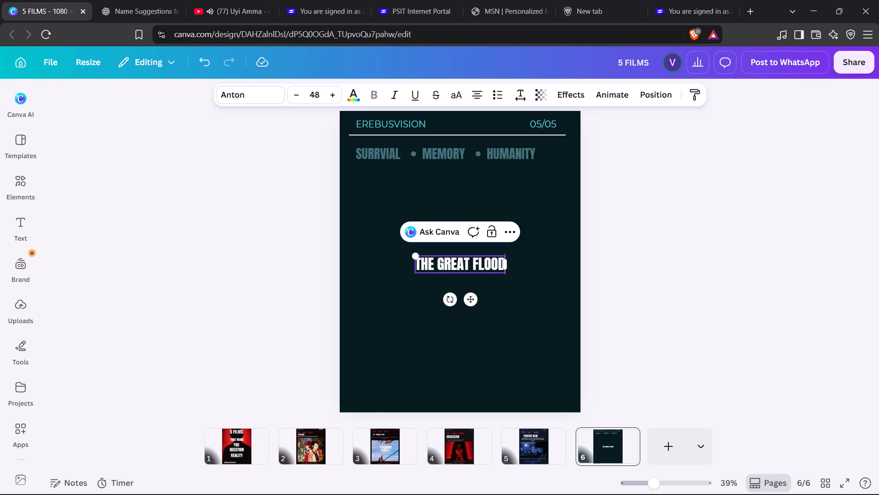
Scale the THE GREAT FLOOD title up to font size 87.1.
left_click_drag(415, 257, 411, 251)
left_click_drag(411, 251, 398, 230)
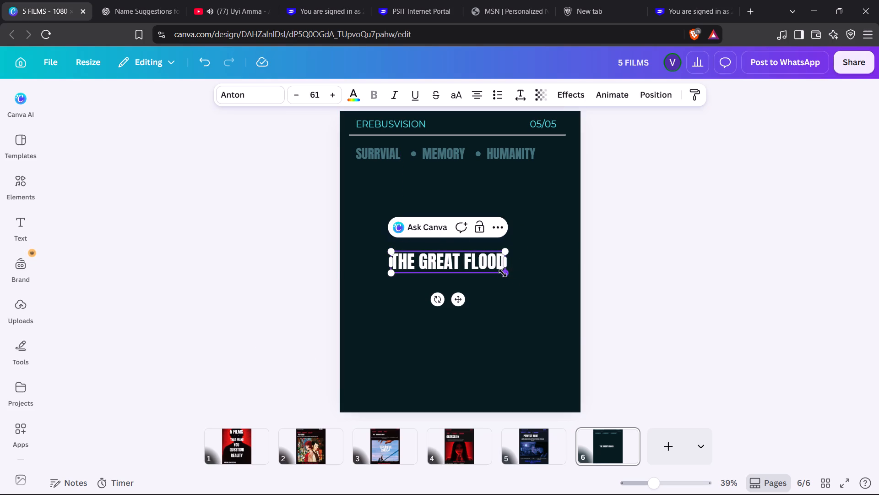
left_click_drag(503, 273, 547, 307)
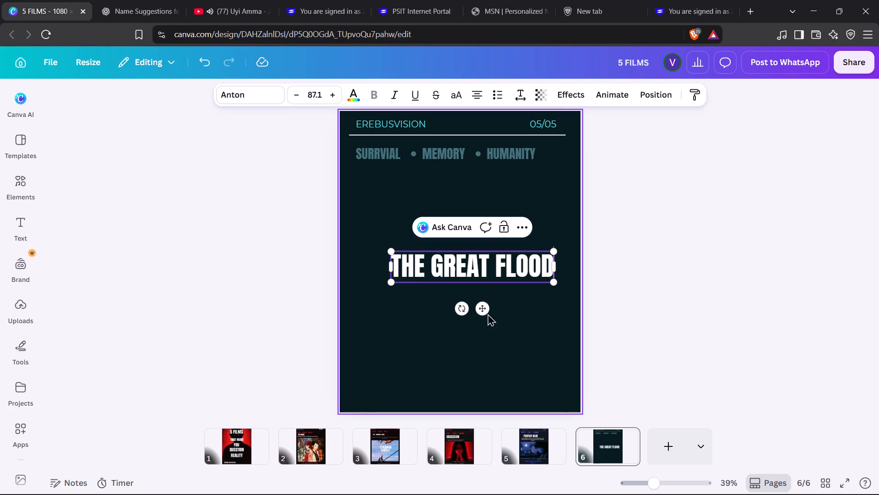
Position the THE GREAT FLOOD title just below the label row and deselect it.
left_click_drag(485, 311, 459, 248)
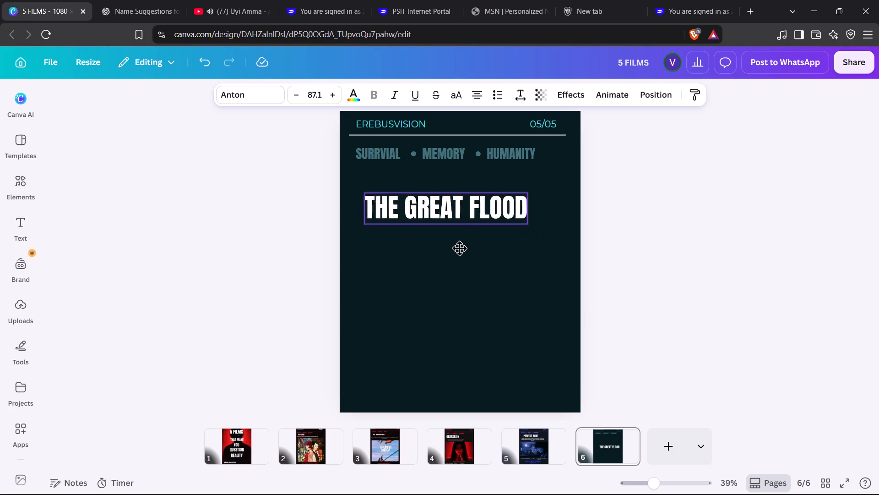
left_click_drag(459, 248, 462, 244)
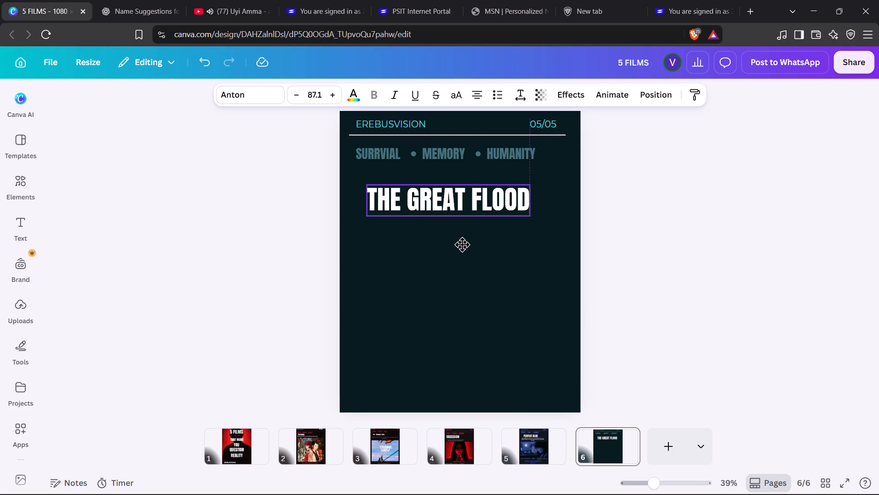
left_click_drag(462, 244, 461, 235)
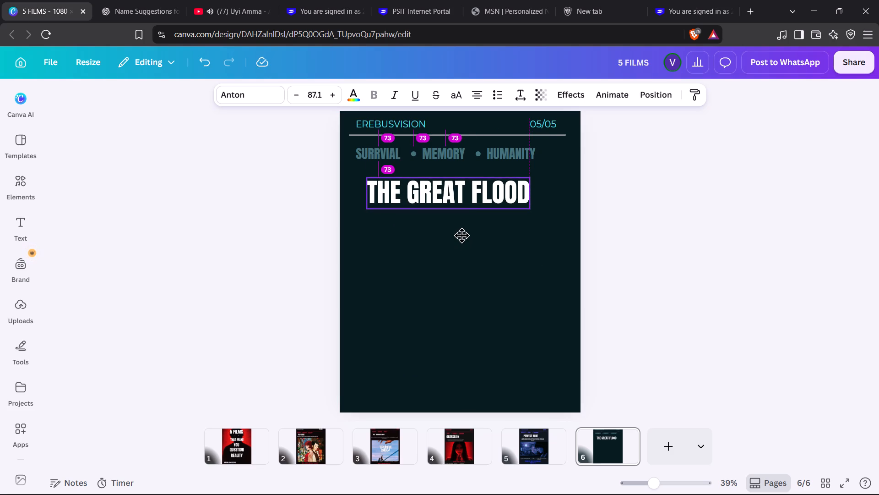
left_click_drag(461, 235, 461, 234)
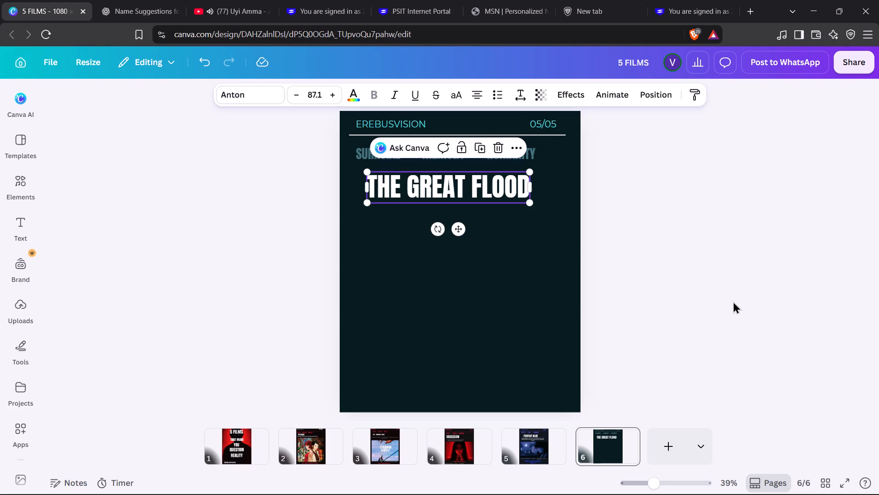
left_click(733, 301)
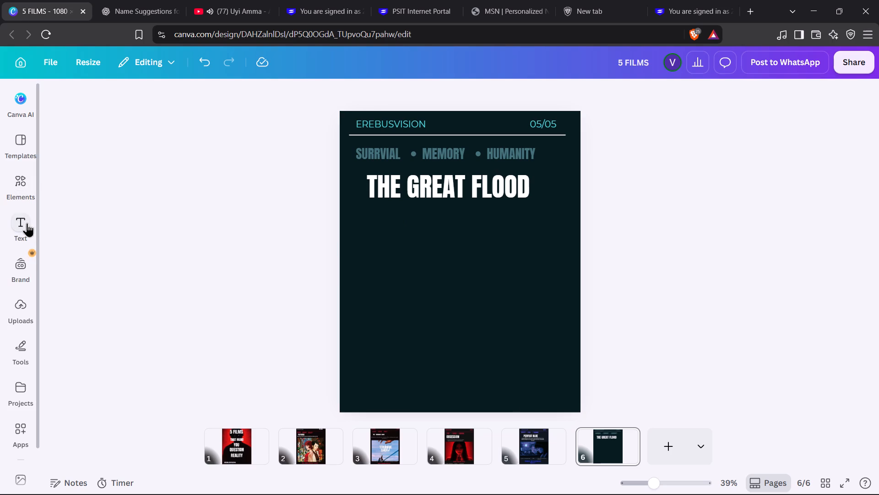
Insert the wide The Great Flood still from the uploaded images, make its frame slightly taller, and enlarge it.
left_click(23, 306)
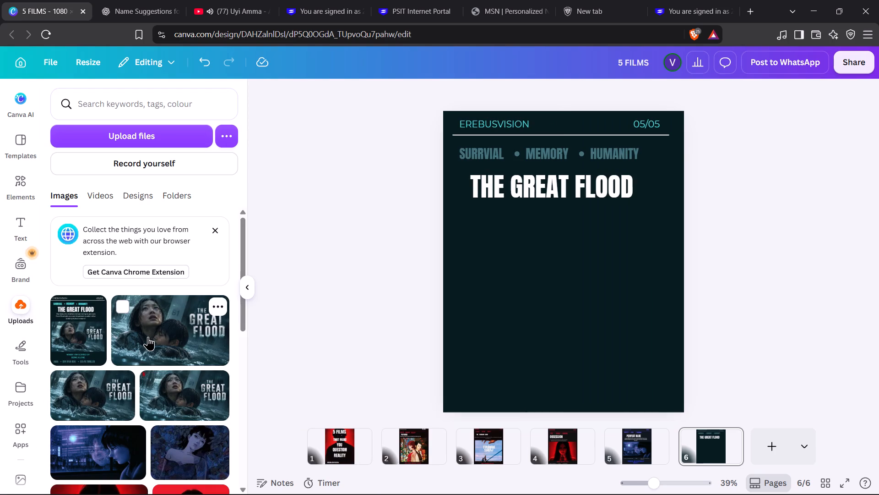
left_click(148, 336)
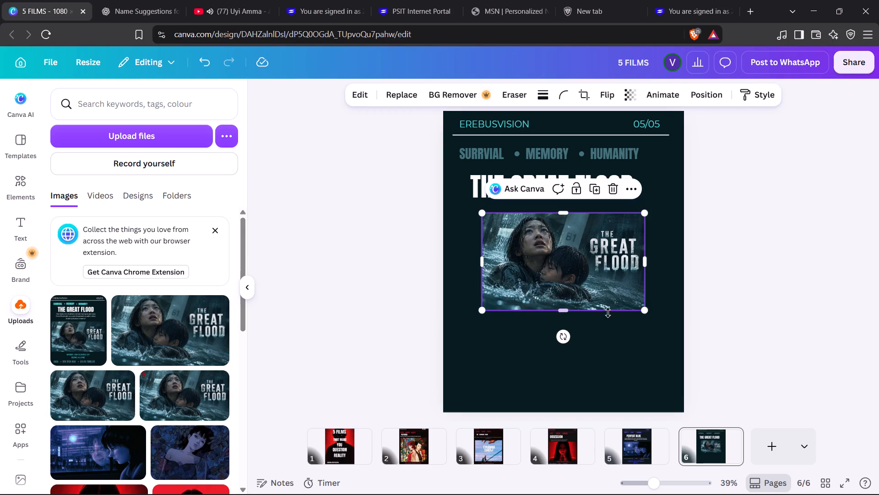
left_click_drag(563, 312, 567, 336)
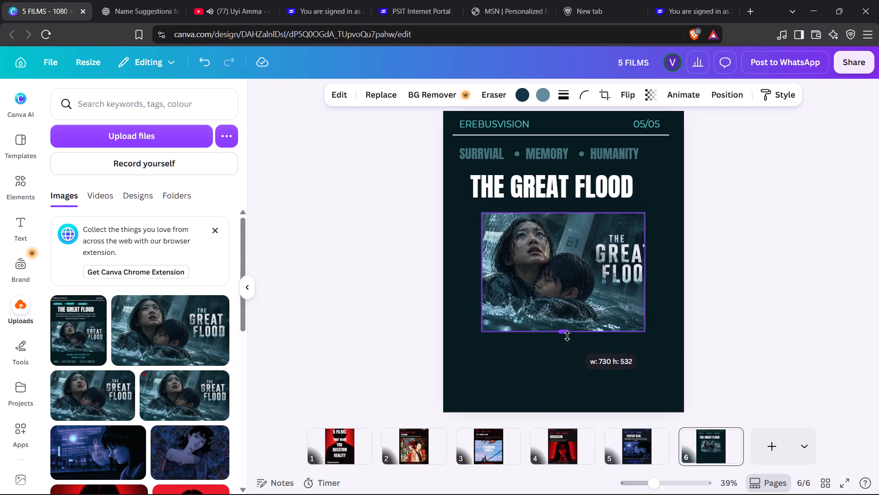
left_click_drag(567, 336, 567, 320)
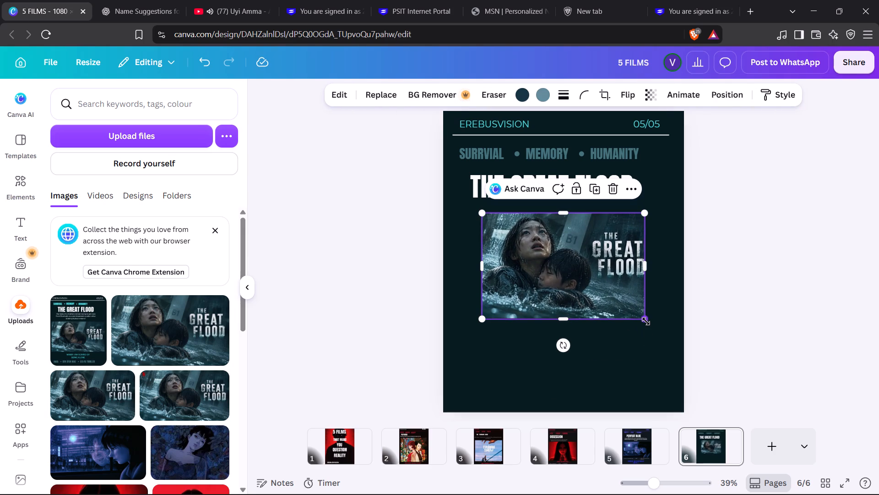
left_click_drag(645, 321, 681, 342)
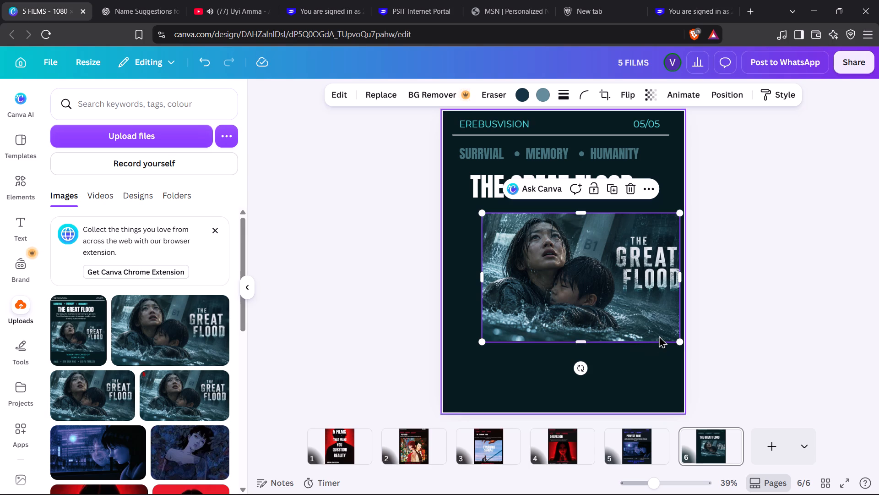
Place the film still just under the title and widen it to span almost the full page width.
left_click_drag(540, 272, 527, 278)
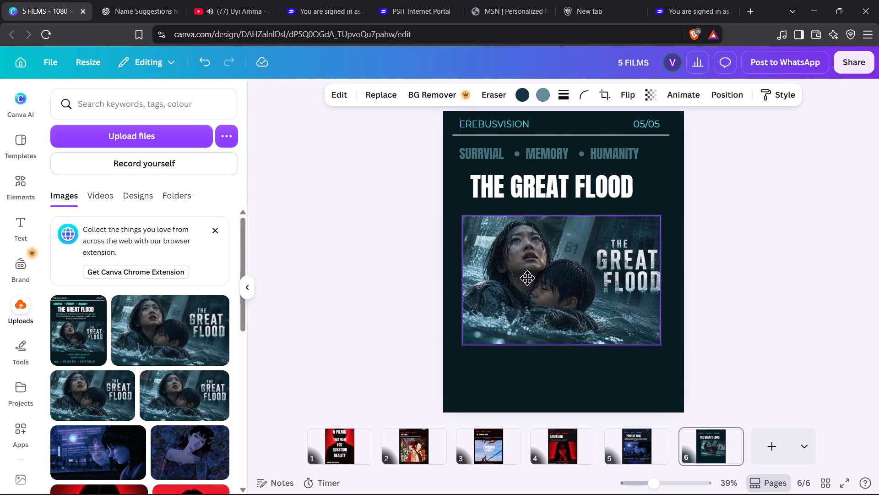
left_click_drag(527, 278, 519, 274)
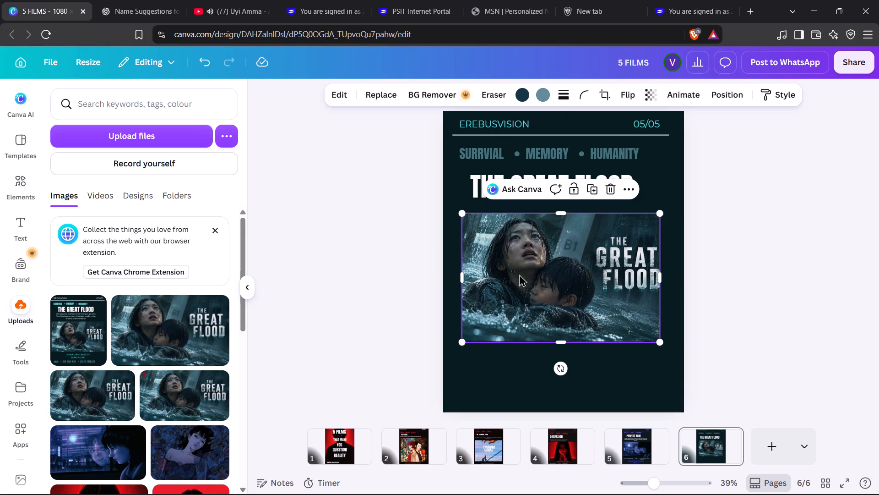
left_click_drag(663, 275, 665, 275)
left_click_drag(665, 275, 670, 276)
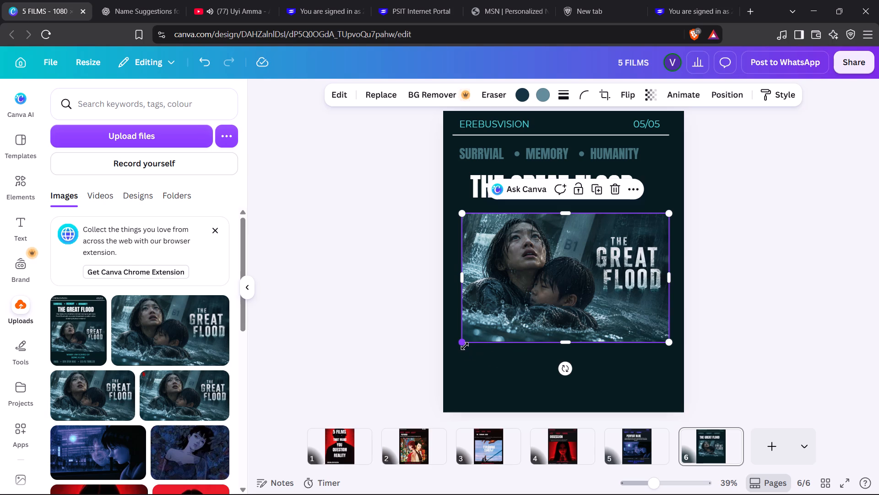
left_click_drag(465, 346, 461, 355)
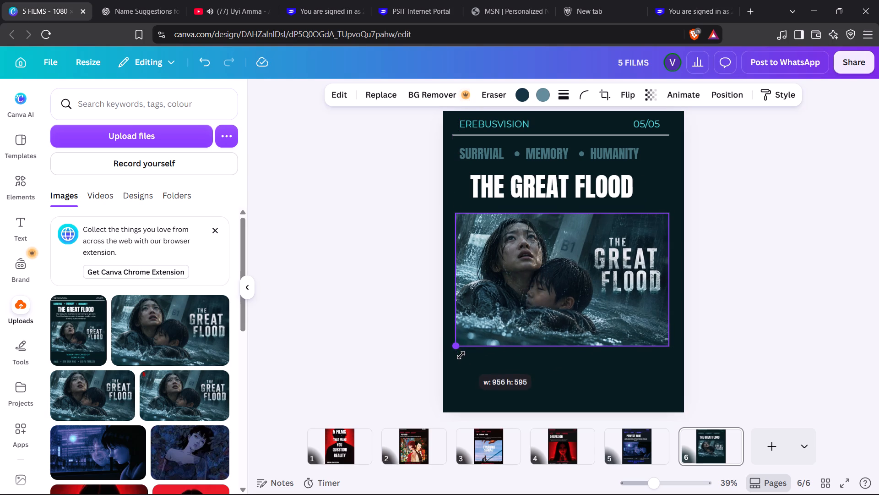
left_click_drag(461, 355, 464, 352)
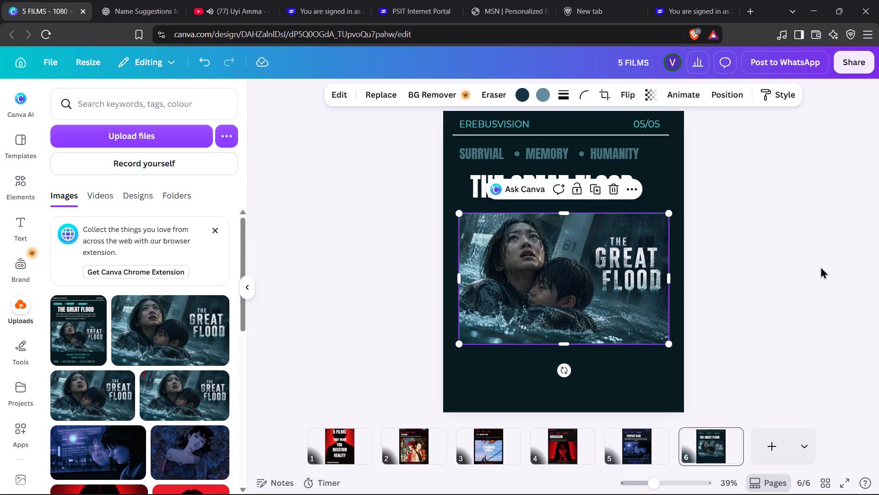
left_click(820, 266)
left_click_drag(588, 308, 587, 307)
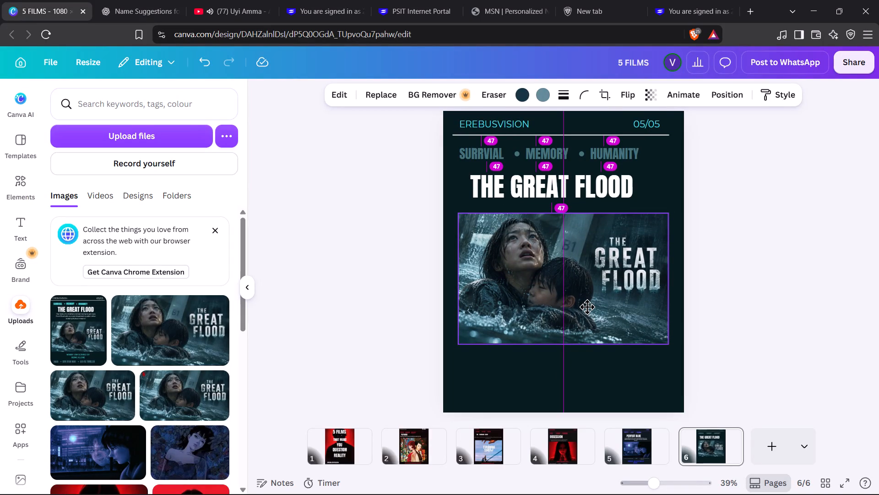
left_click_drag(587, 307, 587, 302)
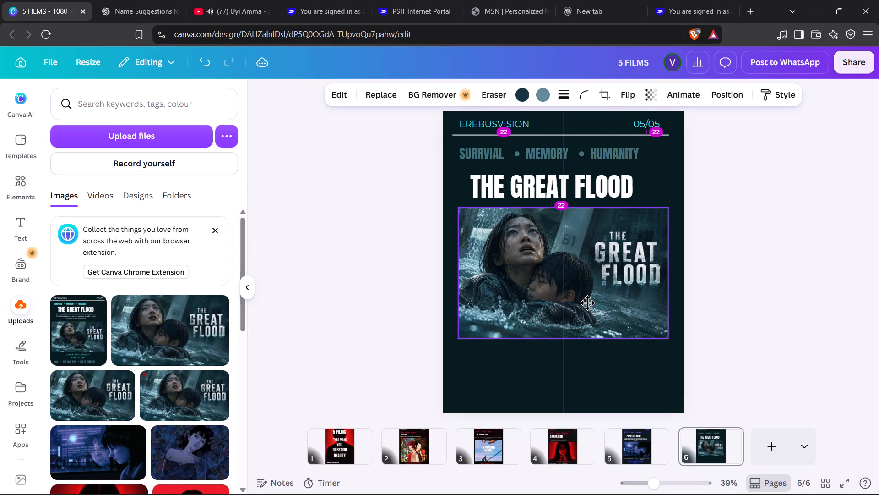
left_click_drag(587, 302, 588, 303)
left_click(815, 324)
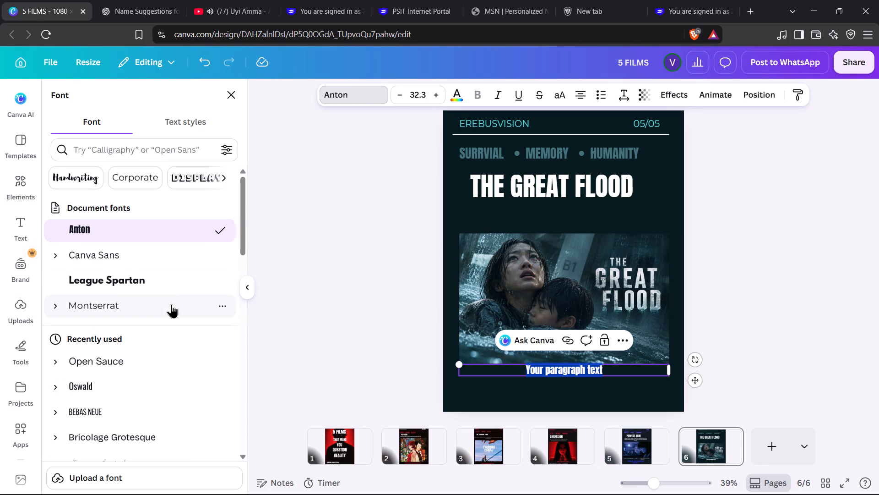
left_click(172, 304)
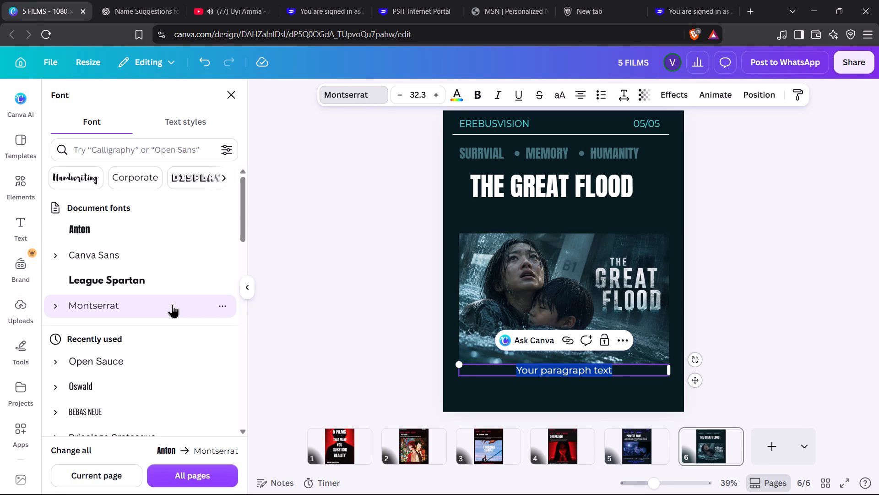
key("ctrl+v")
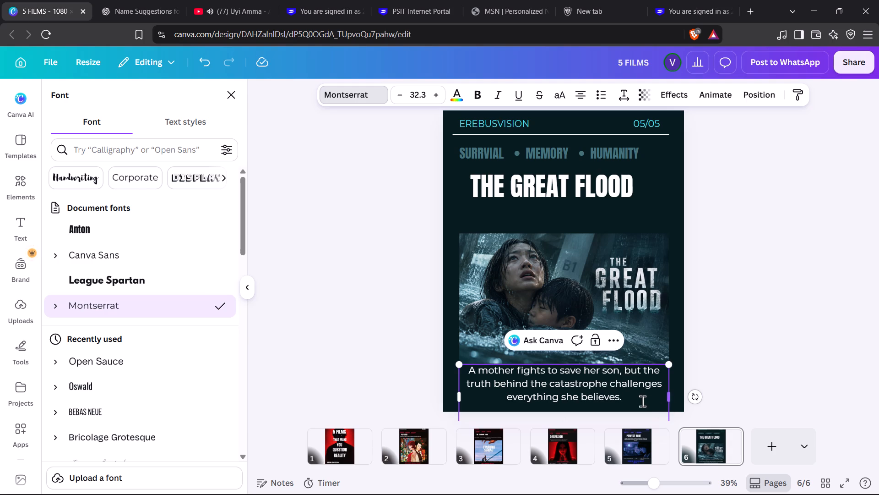
Slightly narrow the description text box and move it up from below the film still to just under the title.
left_click_drag(635, 399, 634, 350)
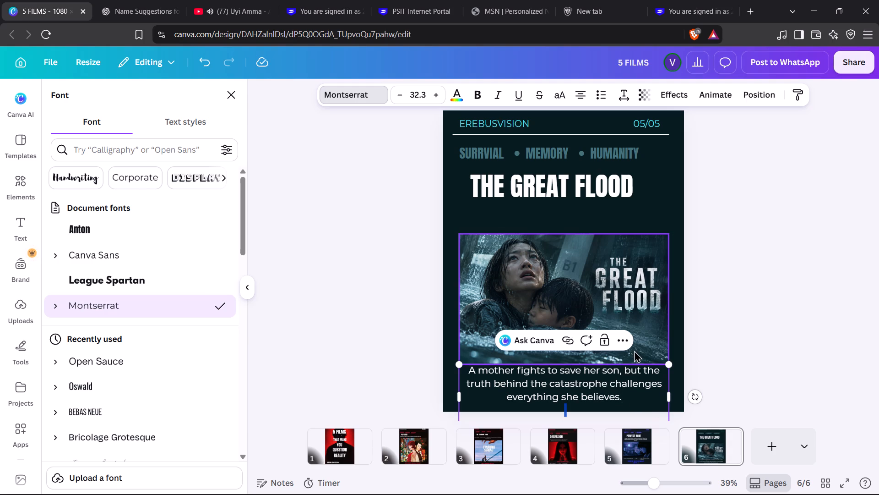
left_click(642, 390)
scroll(642, 390, "down", 1)
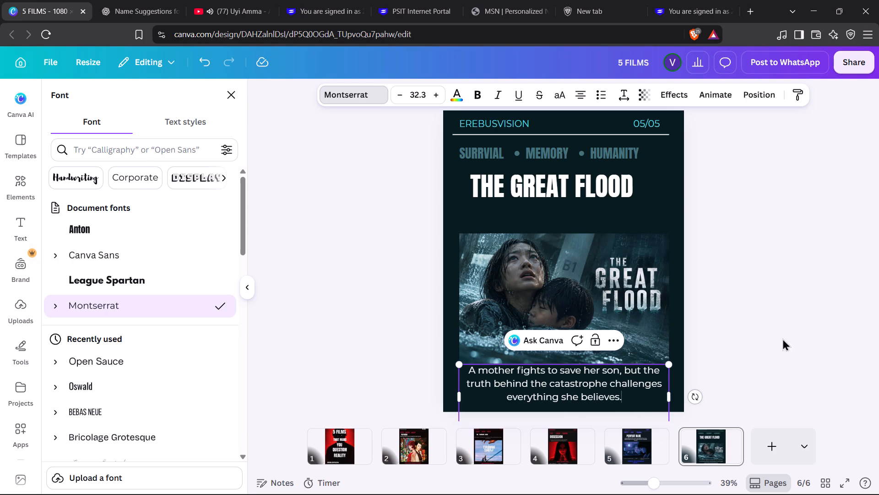
scroll(803, 333, "down", 1)
left_click_drag(670, 399, 659, 370)
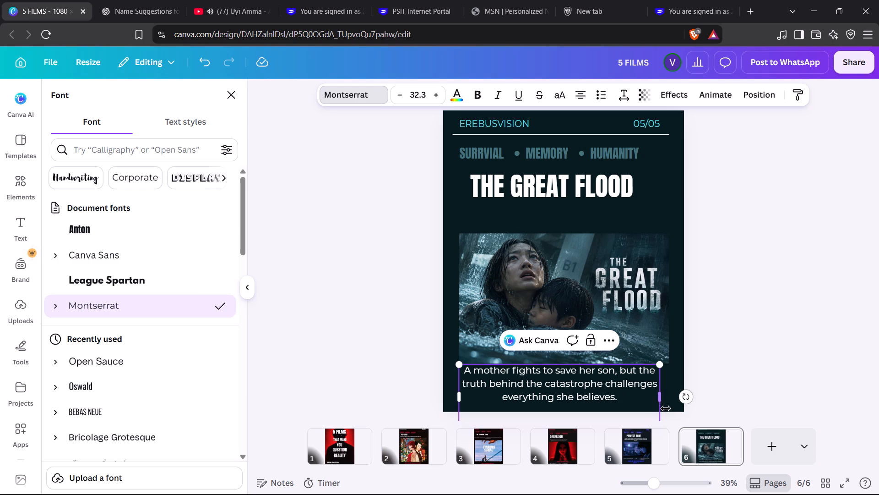
left_click_drag(546, 403, 559, 355)
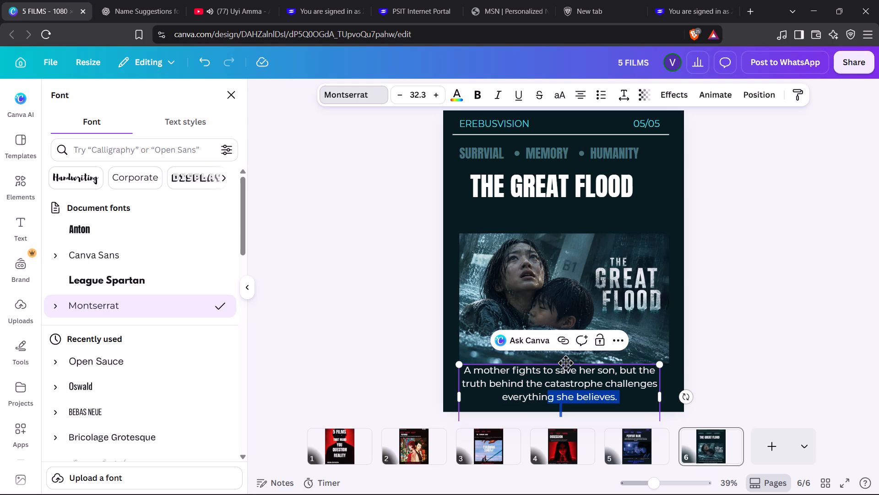
left_click_drag(567, 364, 567, 363)
left_click_drag(567, 363, 569, 202)
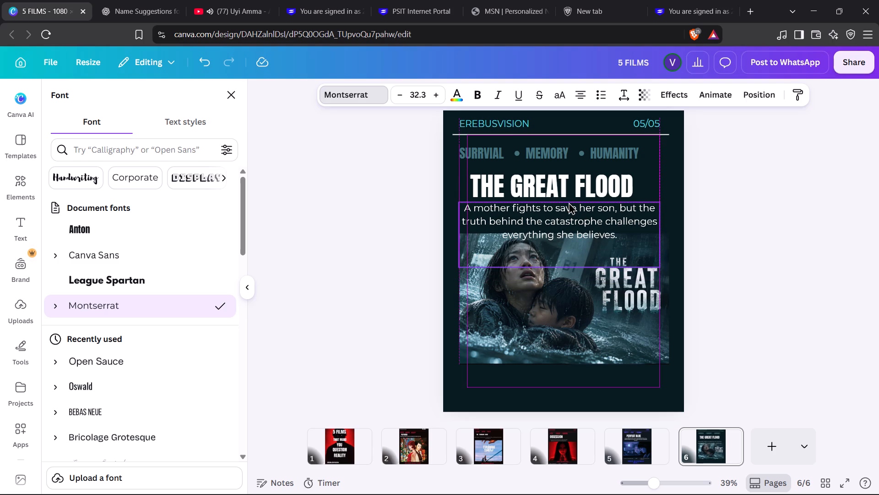
left_click_drag(569, 202, 569, 202)
Move the film still further down the page so the three-line description has room above it.
left_click_drag(568, 312, 569, 316)
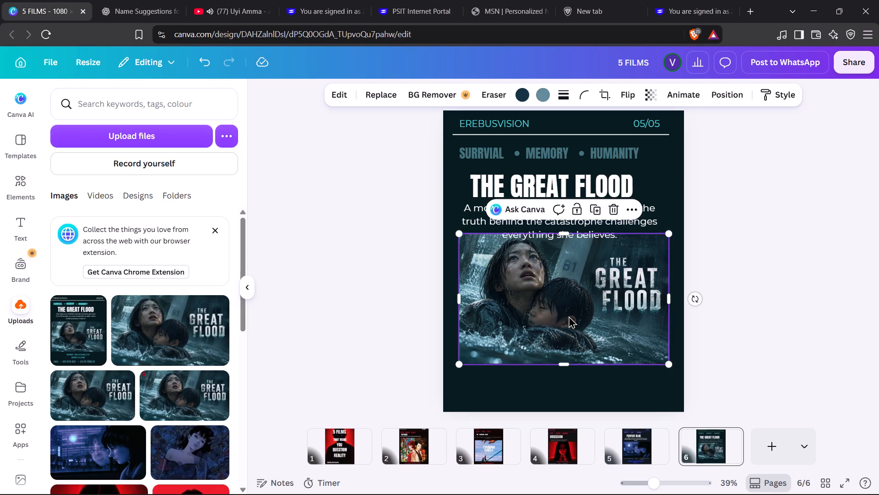
left_click_drag(569, 316, 569, 333)
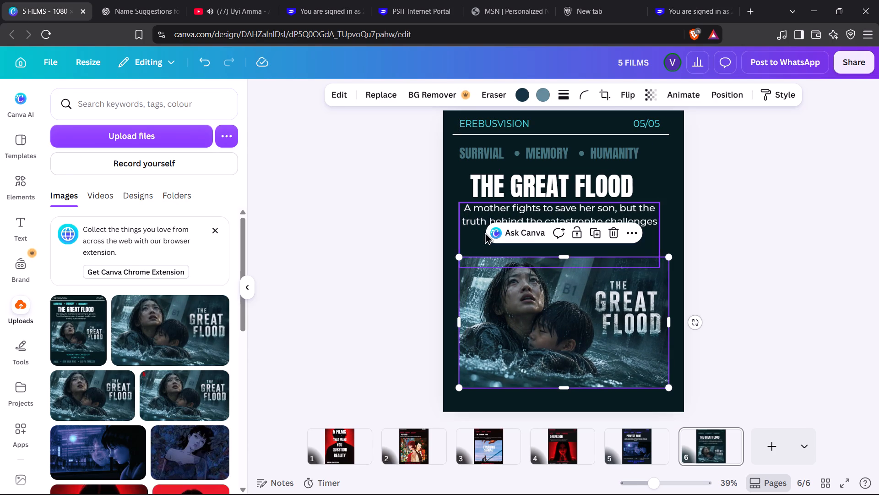
Scale the description text down to font size 30.2.
left_click(485, 232)
left_click_drag(657, 267, 640, 259)
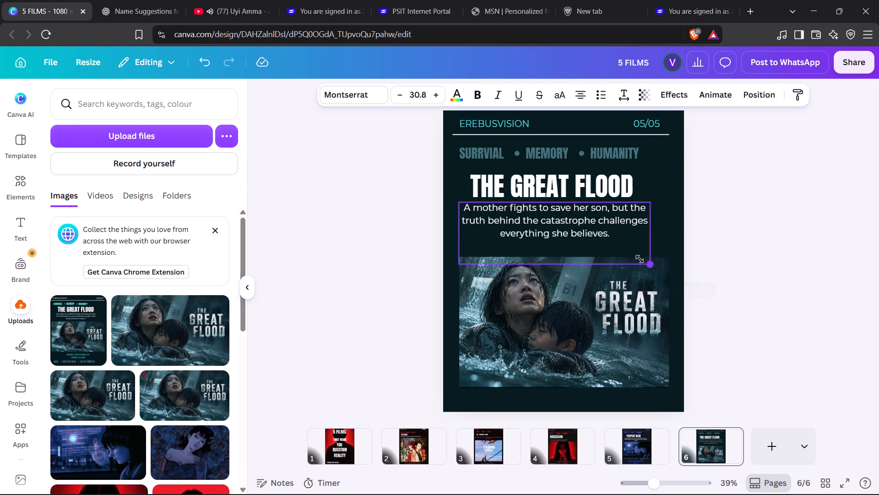
left_click_drag(640, 259, 646, 253)
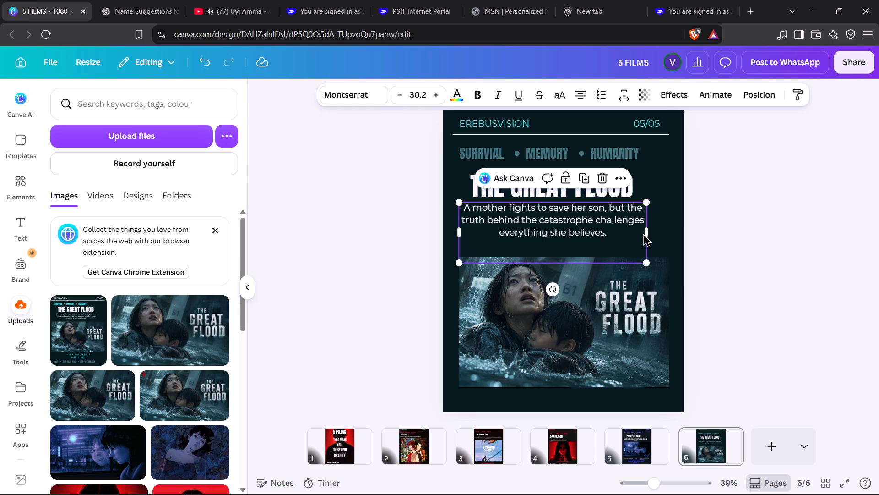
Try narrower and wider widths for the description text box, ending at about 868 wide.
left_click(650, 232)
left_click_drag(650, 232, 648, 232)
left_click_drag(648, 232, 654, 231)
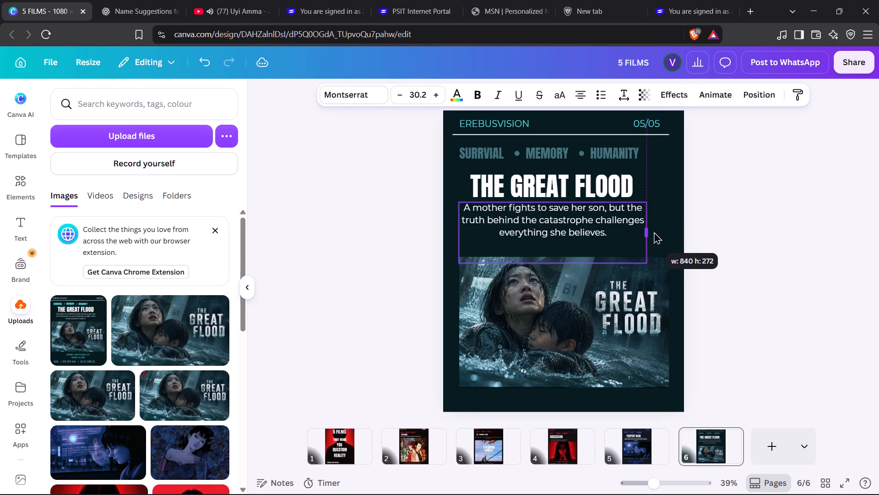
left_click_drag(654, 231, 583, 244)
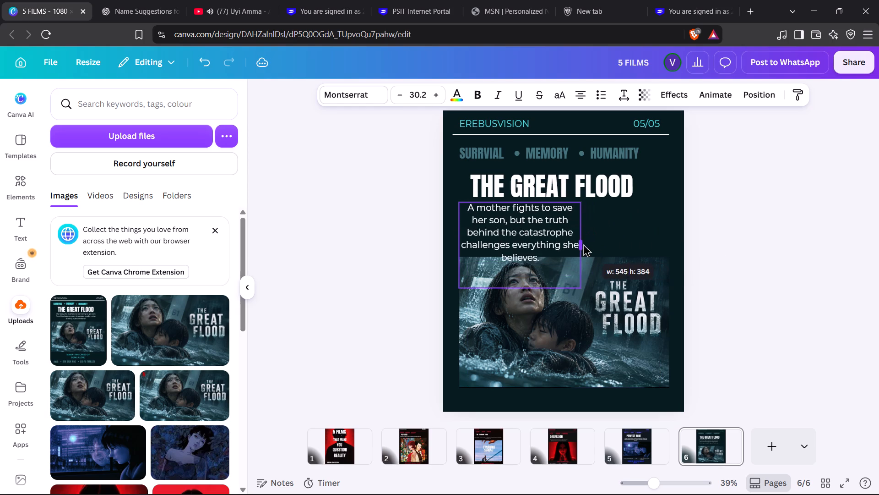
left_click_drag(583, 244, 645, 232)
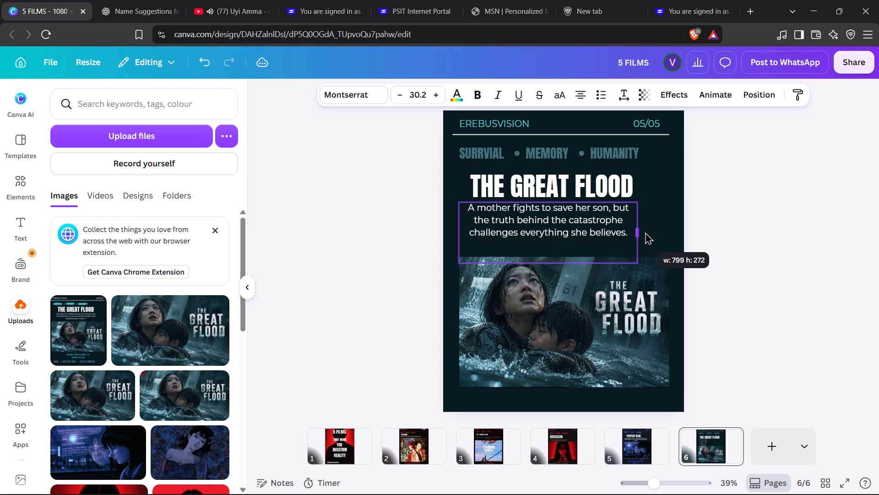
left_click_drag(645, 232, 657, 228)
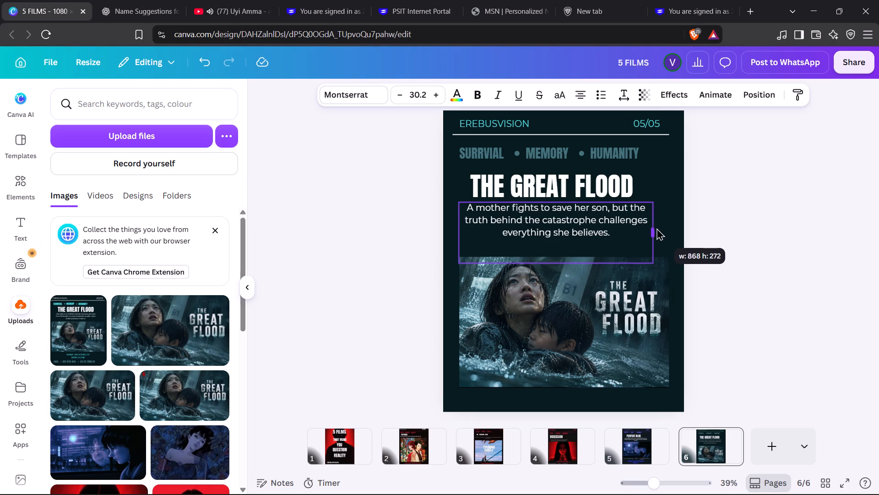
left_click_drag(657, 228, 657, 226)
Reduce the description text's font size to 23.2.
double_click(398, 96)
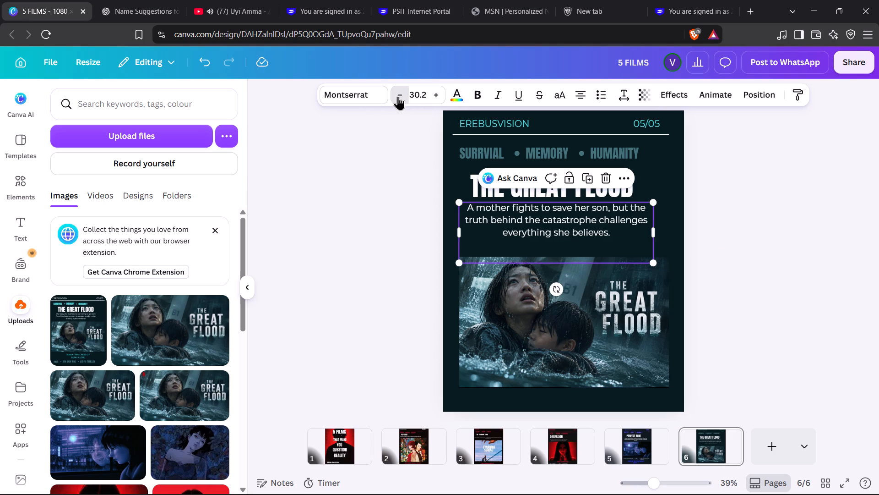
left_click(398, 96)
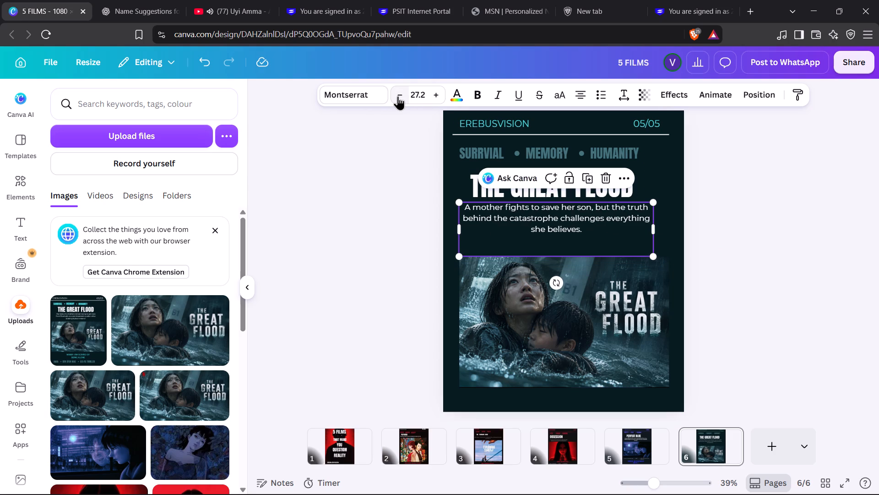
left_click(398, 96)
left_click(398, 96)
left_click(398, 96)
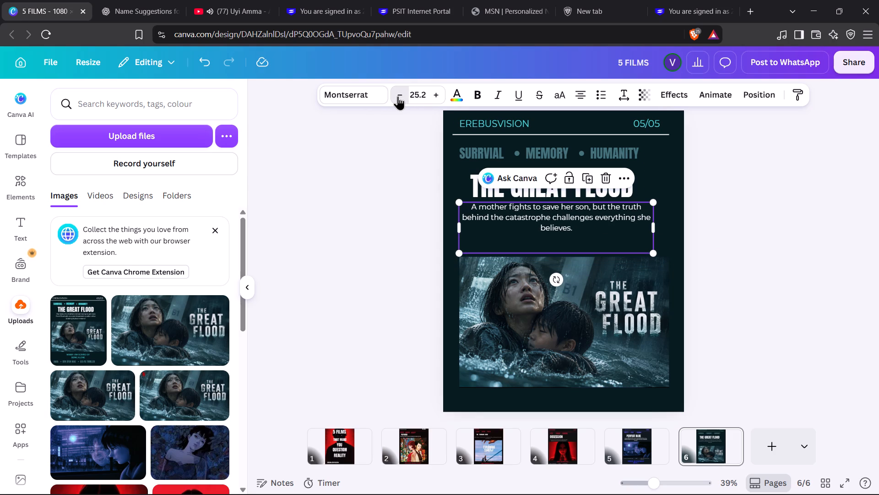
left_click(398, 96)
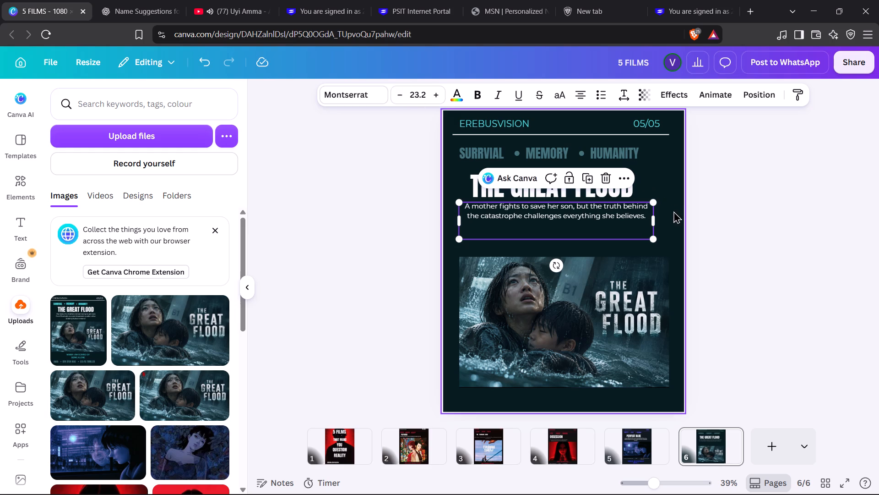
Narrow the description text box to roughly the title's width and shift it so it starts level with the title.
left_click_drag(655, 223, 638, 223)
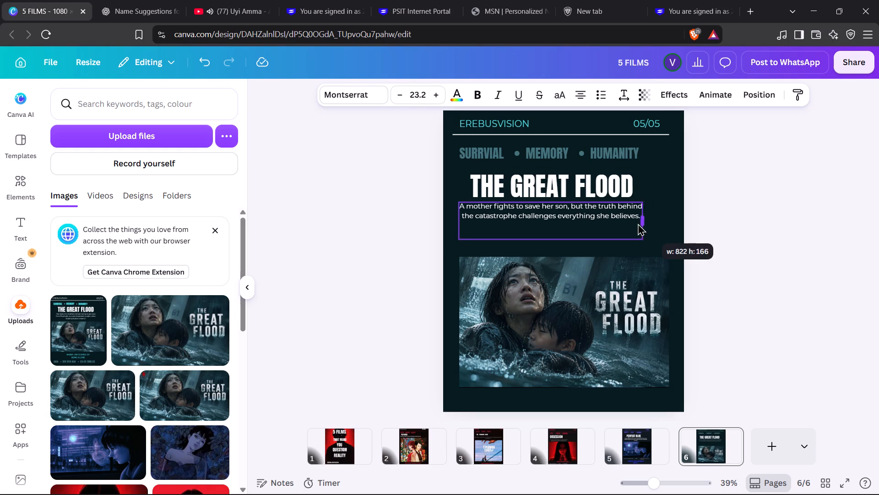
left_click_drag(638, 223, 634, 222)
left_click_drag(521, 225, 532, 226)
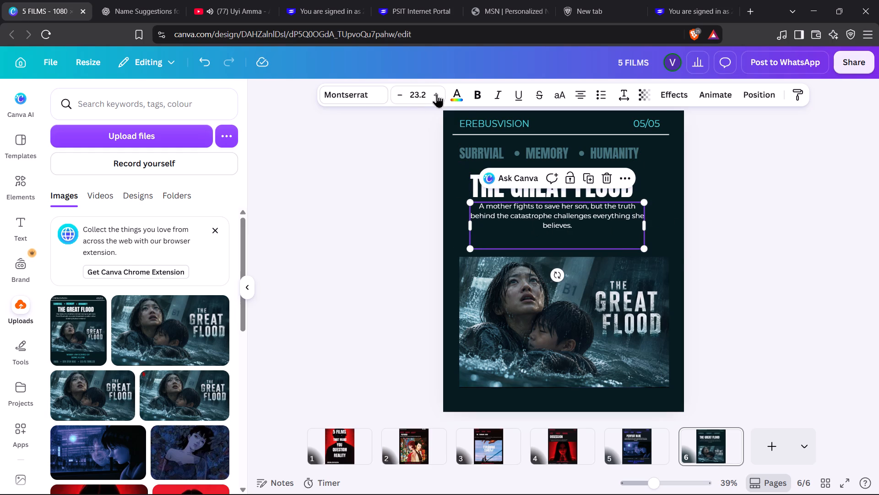
Increase the description text's font size to 26.2.
left_click(439, 98)
left_click(439, 98)
left_click(439, 98)
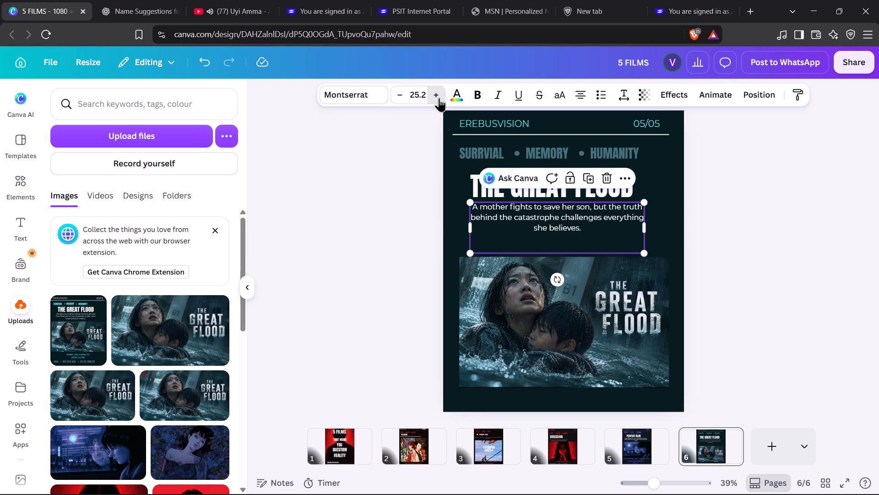
Move the film still up to just beneath the three-line description, keeping it horizontally centred on the page.
left_click(618, 305)
left_click_drag(618, 305, 614, 292)
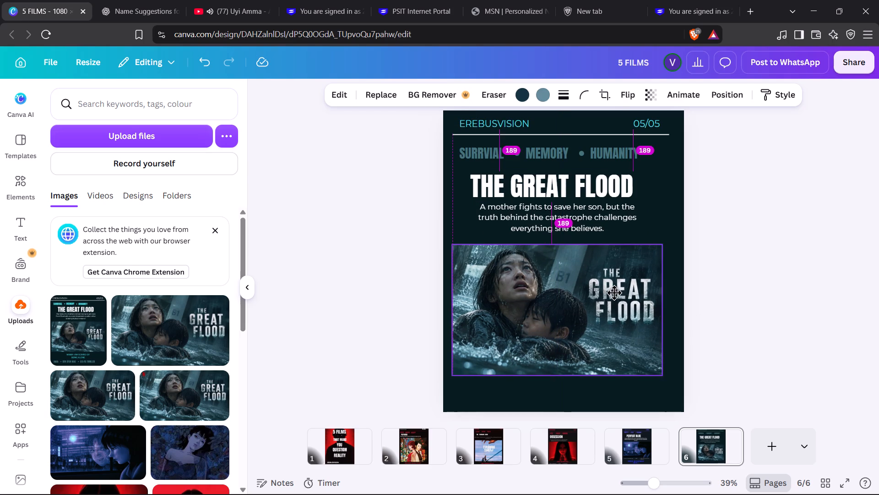
left_click_drag(614, 292, 617, 289)
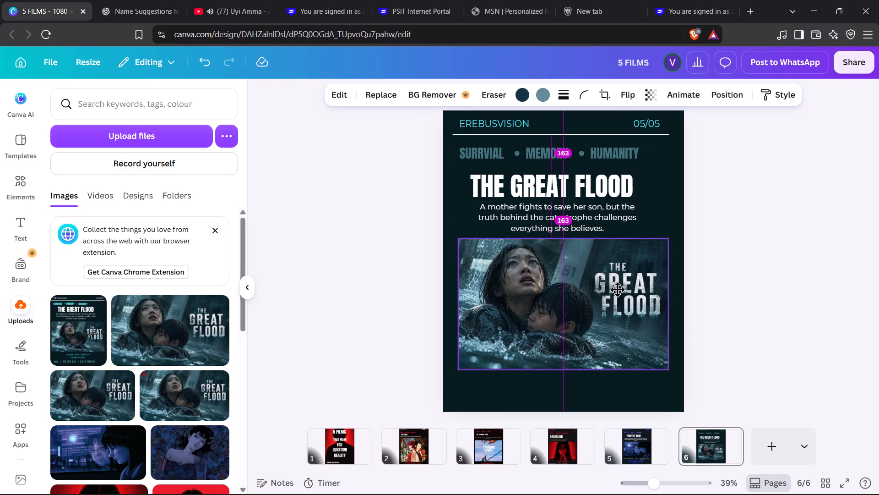
left_click_drag(617, 289, 617, 286)
left_click_drag(617, 286, 617, 286)
left_click(740, 267)
Check ChatGPT's reference slide, then line the description box up with the film still's left edge and widen it to nearly the still's width.
scroll(740, 267, "down", 2)
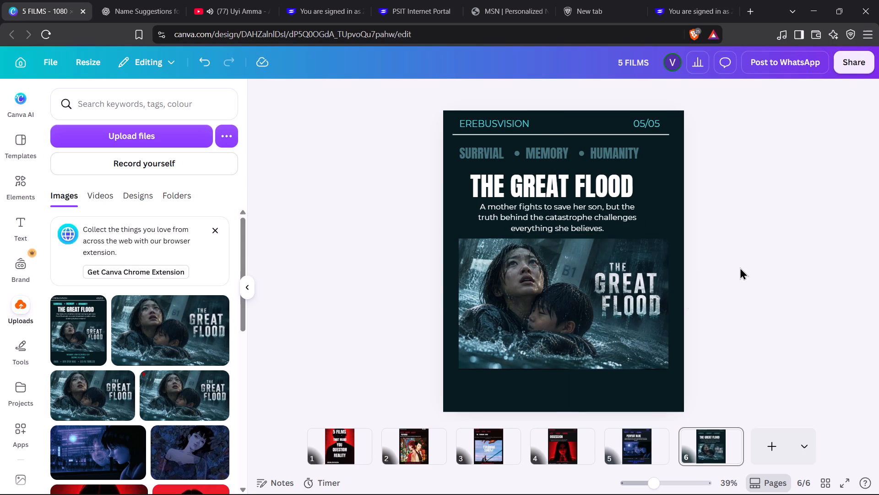
scroll(740, 267, "down", 1)
scroll(740, 267, "up", 1)
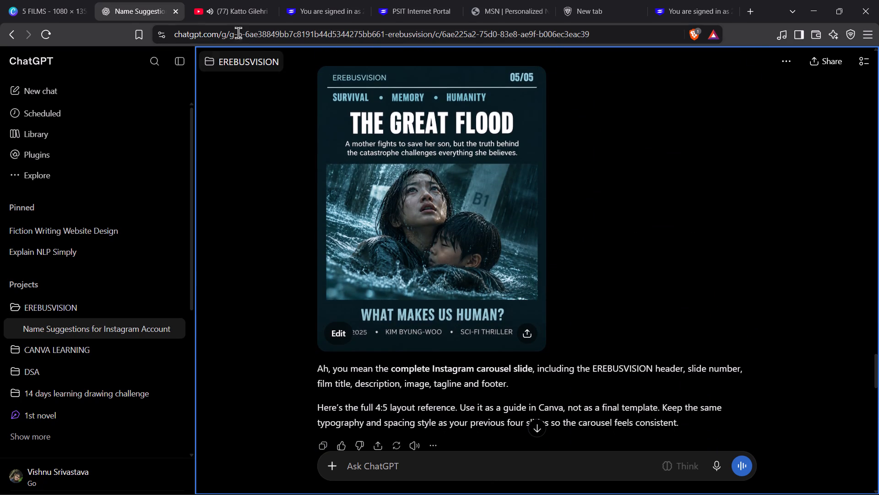
left_click(73, 1)
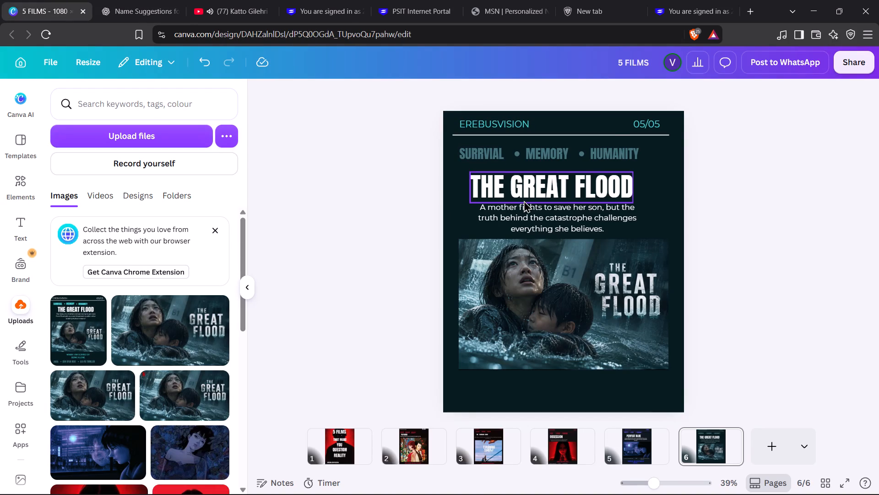
left_click(524, 200)
left_click(527, 213)
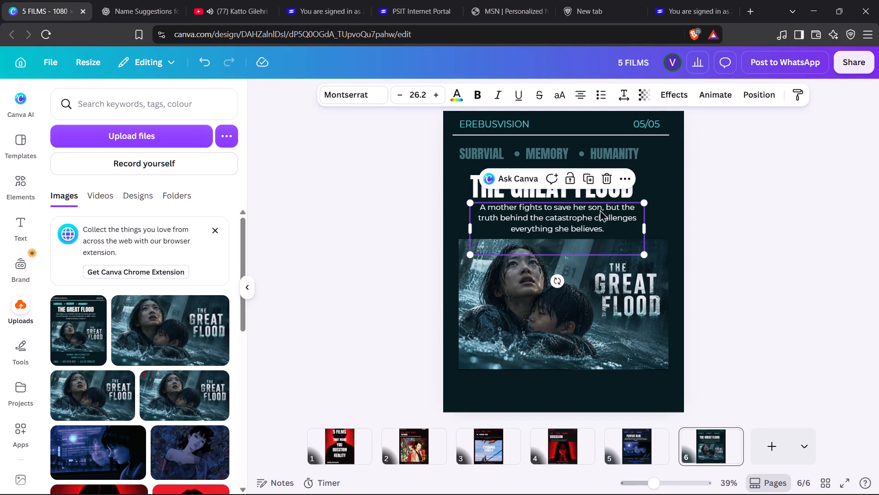
left_click_drag(647, 231, 645, 230)
left_click_drag(645, 230, 661, 226)
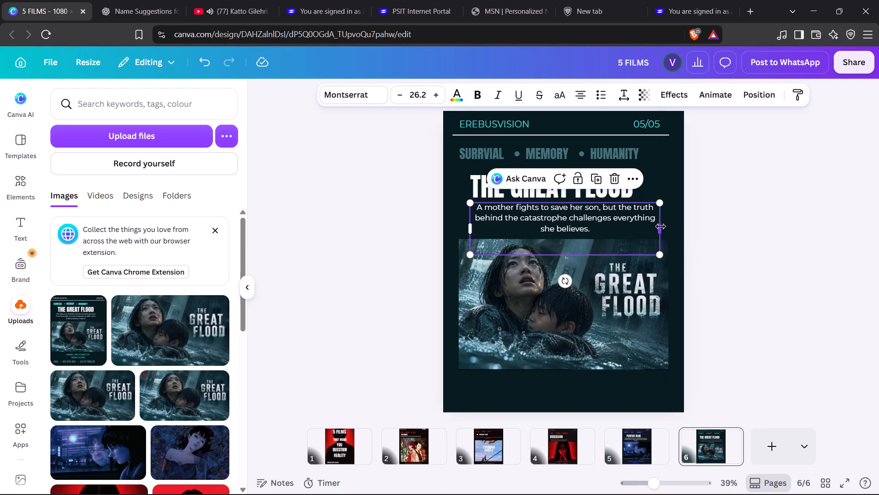
left_click_drag(591, 222, 583, 219)
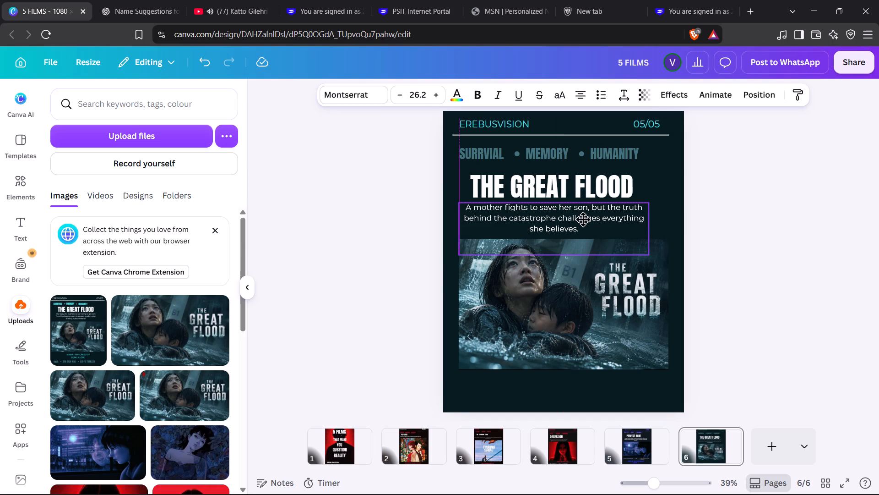
left_click_drag(583, 219, 585, 223)
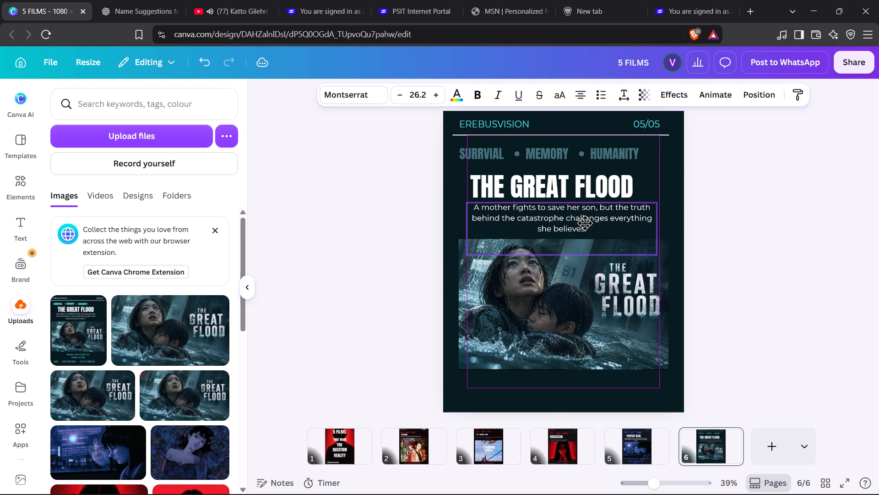
left_click_drag(585, 223, 581, 223)
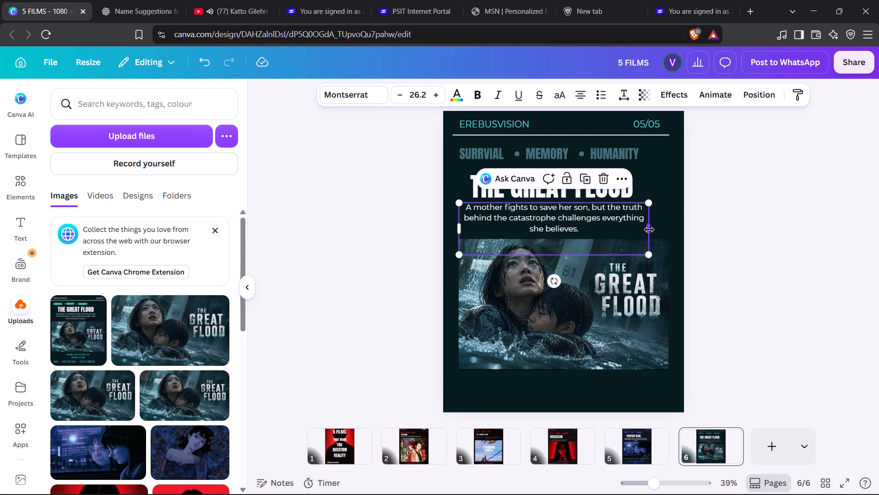
left_click_drag(649, 230, 647, 230)
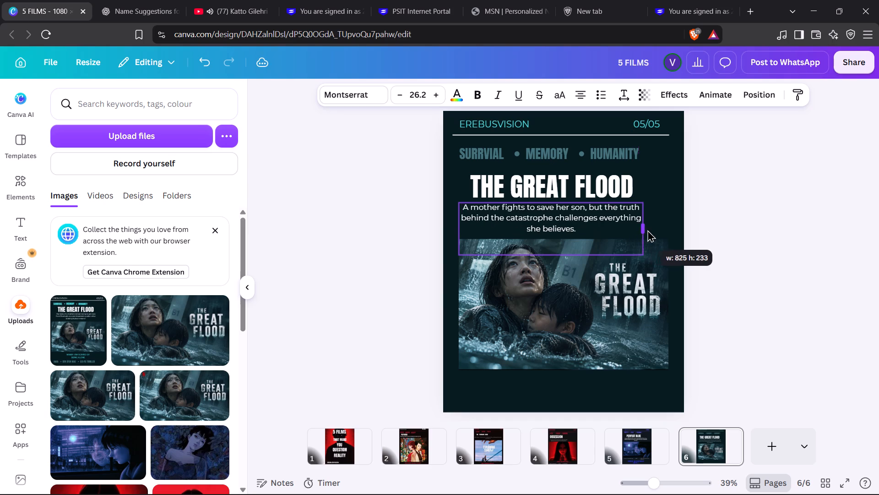
left_click_drag(647, 230, 657, 228)
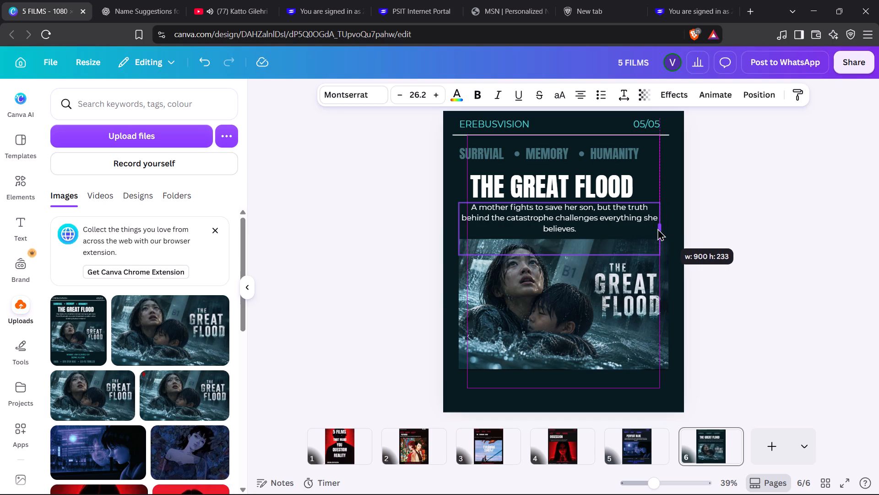
left_click_drag(657, 228, 663, 228)
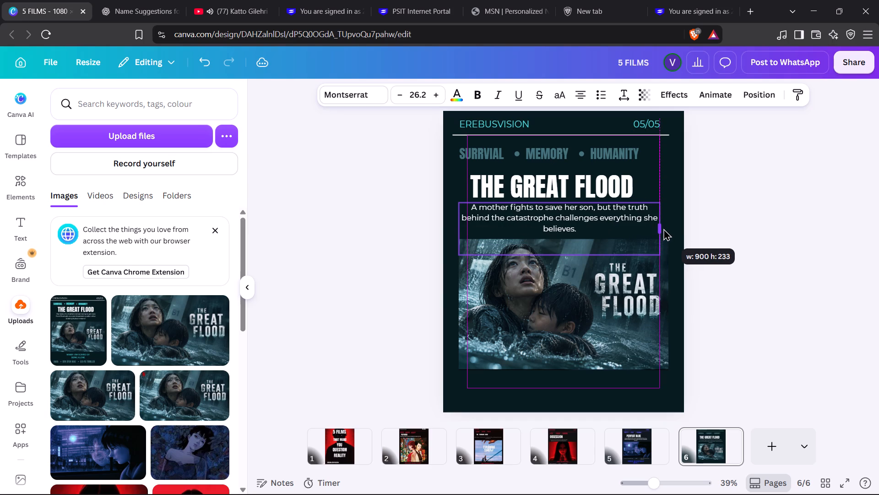
left_click_drag(663, 228, 665, 228)
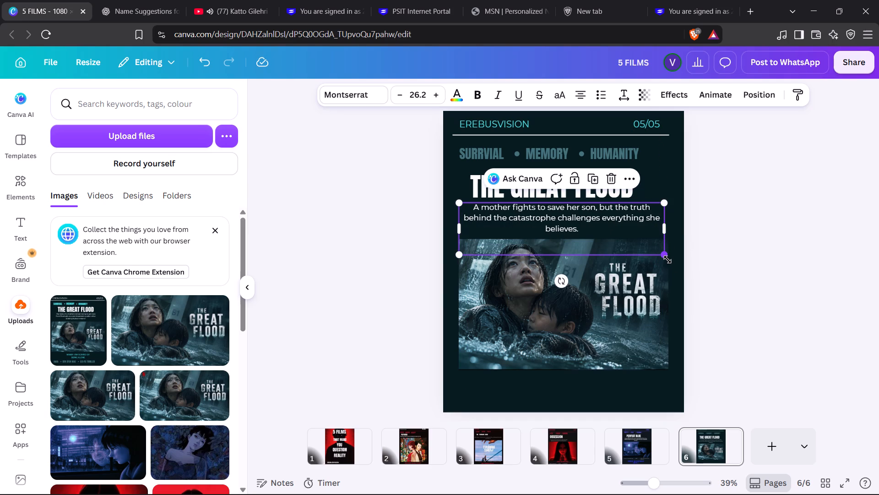
Scale the description text box down slightly, keeping its top-left corner in place above the film still.
left_click_drag(667, 259, 657, 250)
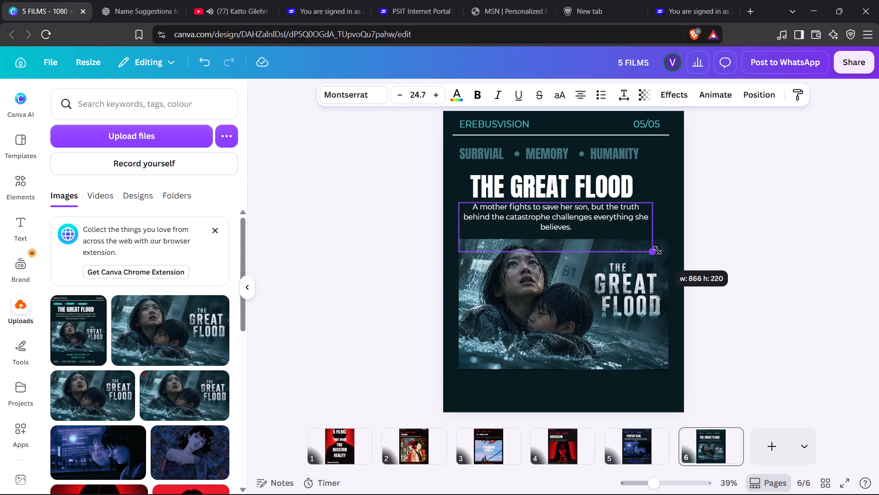
left_click_drag(657, 250, 664, 253)
left_click(767, 301)
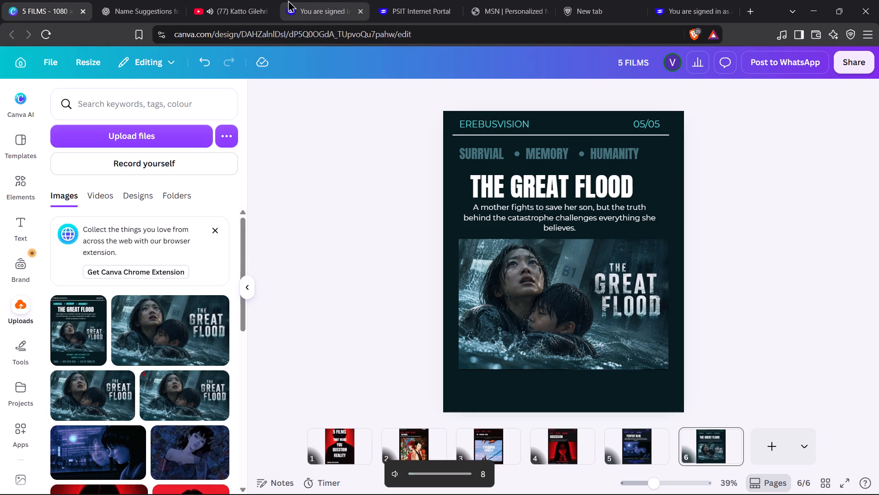
Switch to YouTube and play the recommended video Fujii Kaze - "Shinunoga E-Wa" Live at Nippon Budokan (2020).
left_click(232, 0)
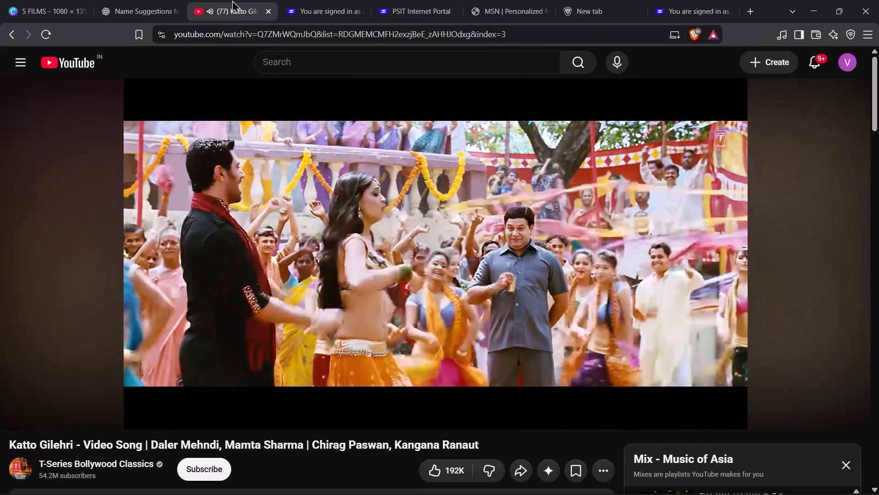
scroll(329, 238, "down", 2)
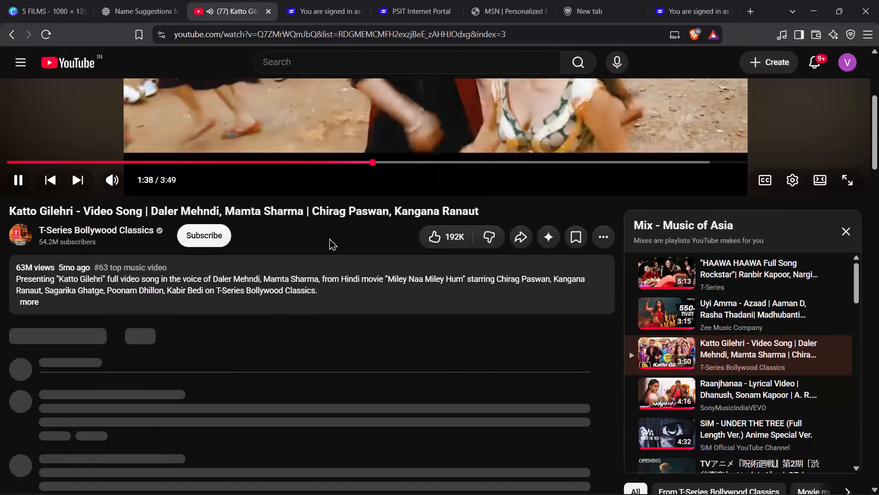
scroll(329, 238, "down", 4)
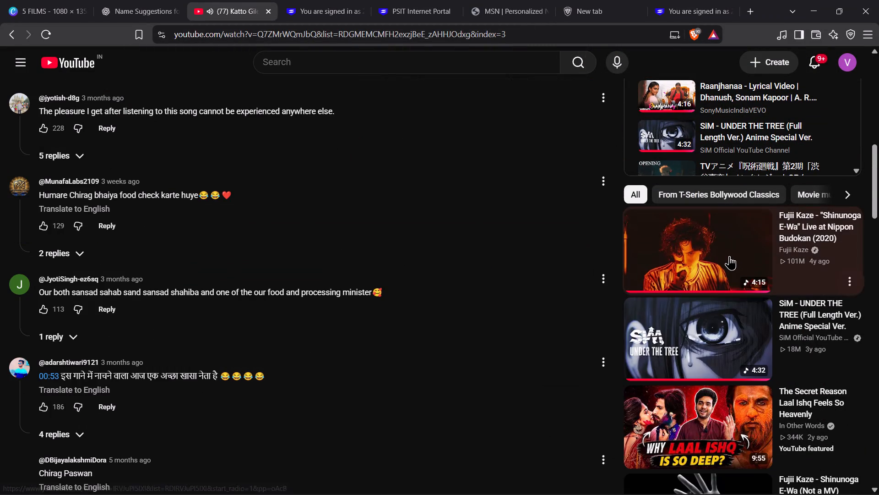
left_click(729, 256)
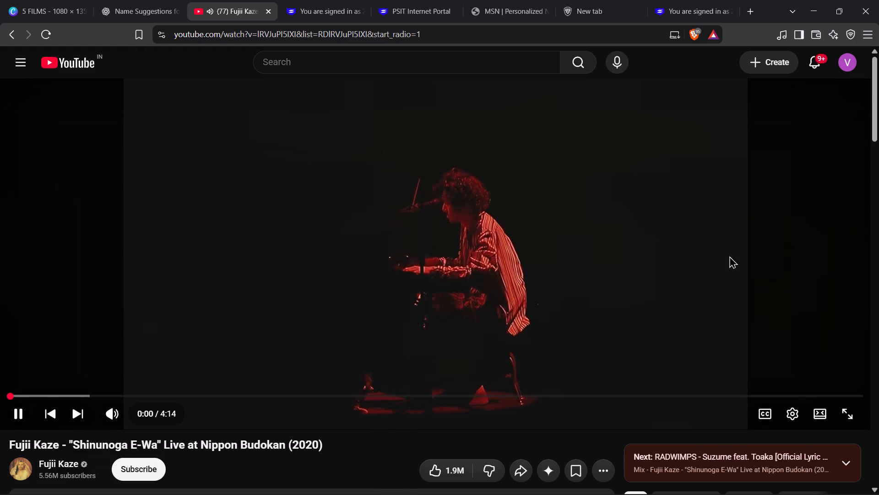
scroll(729, 256, "down", 3)
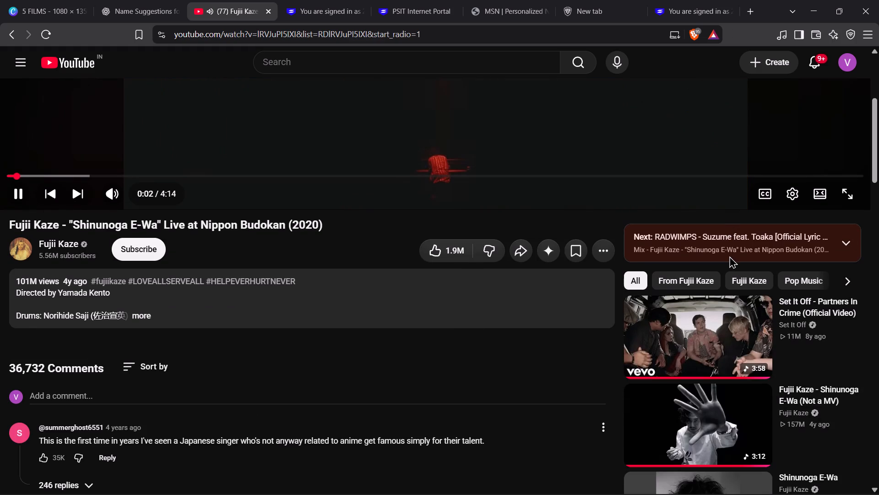
scroll(729, 256, "down", 2)
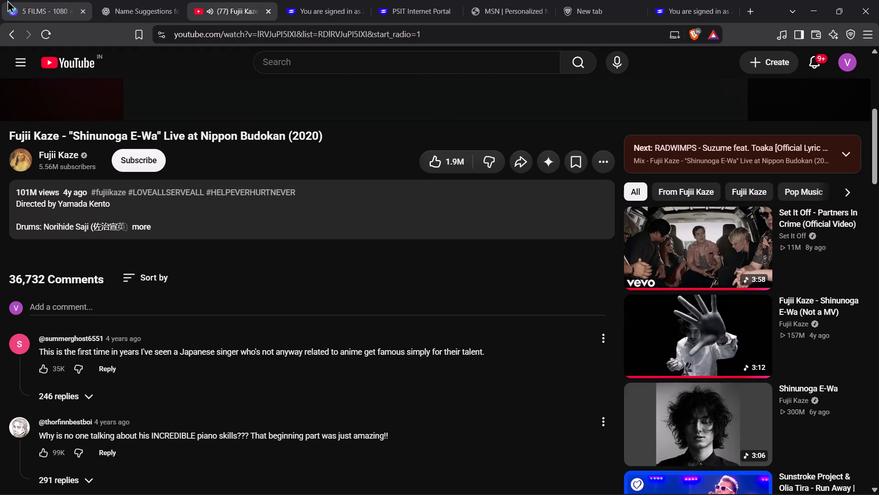
left_click(11, 1)
scroll(328, 200, "down", 1)
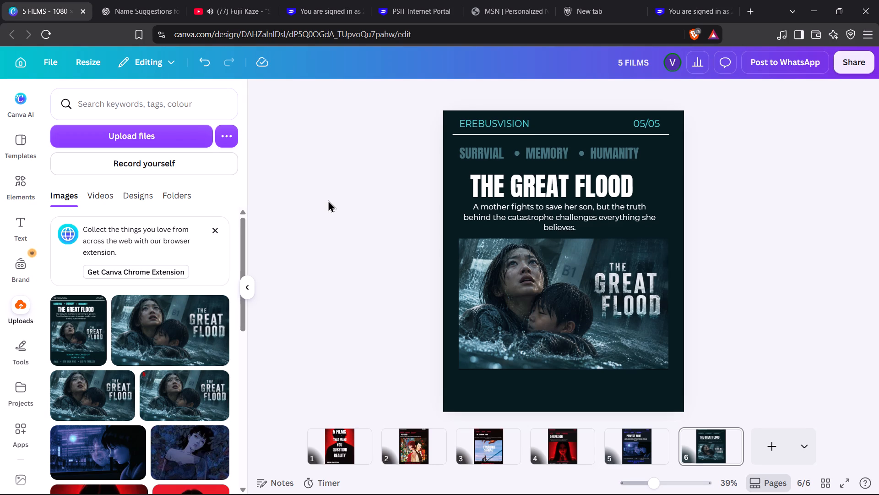
left_click(747, 316)
left_click(249, 290)
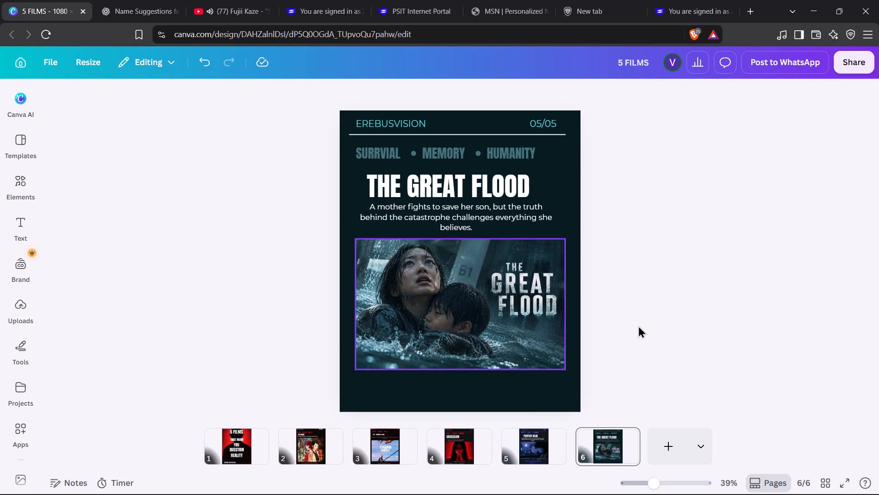
scroll(765, 357, "down", 2)
scroll(765, 357, "up", 3)
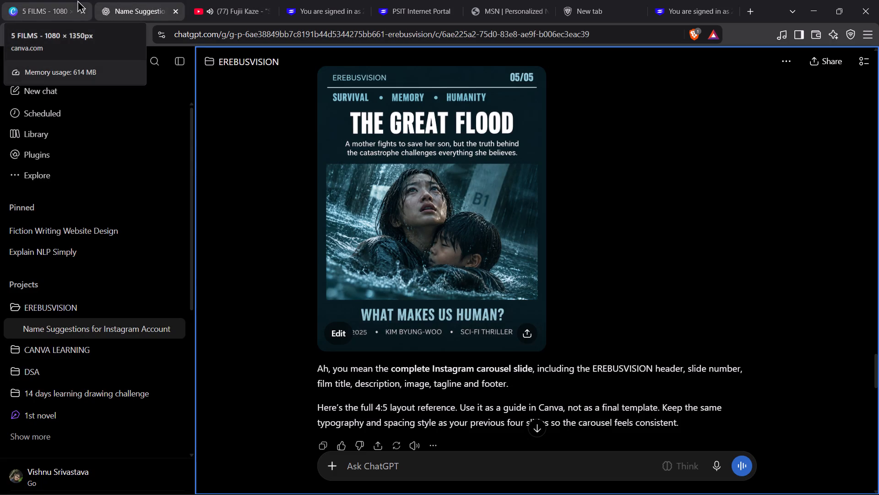
left_click(77, 0)
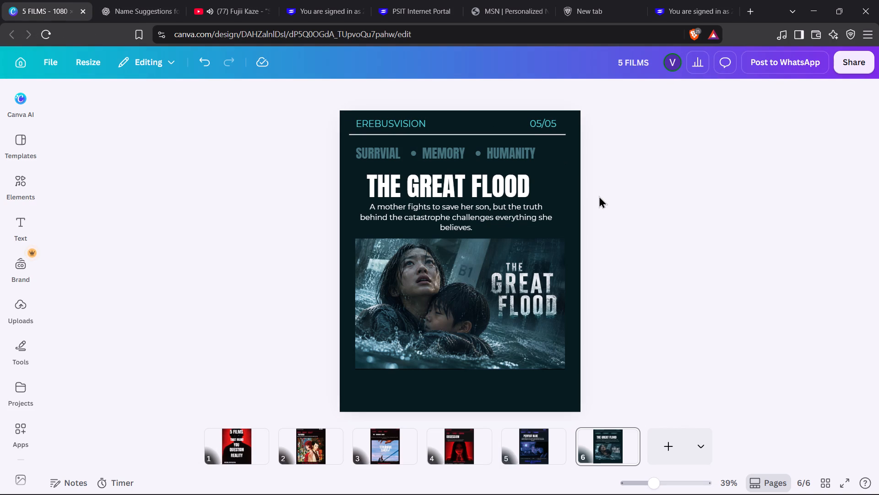
key("t")
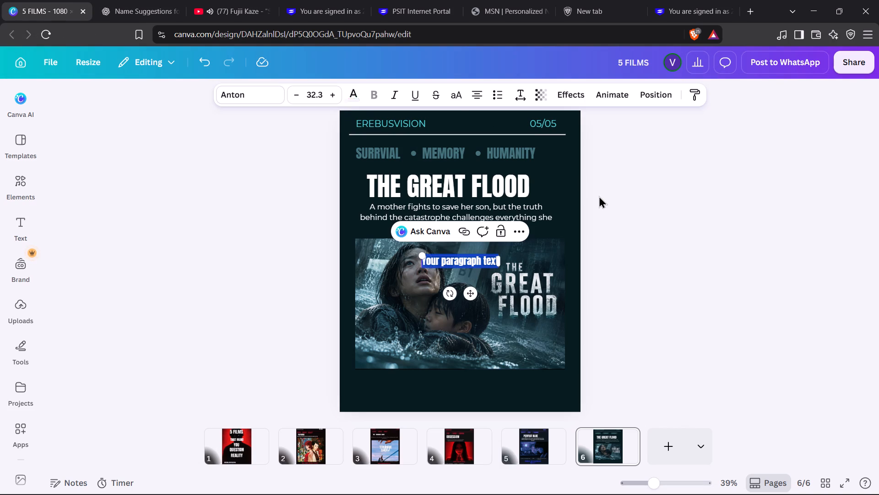
triple_click(331, 99)
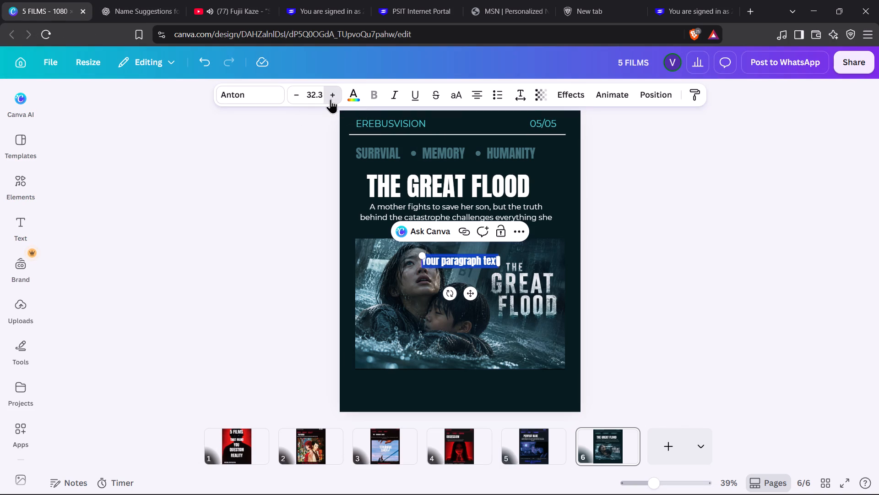
left_click(331, 99)
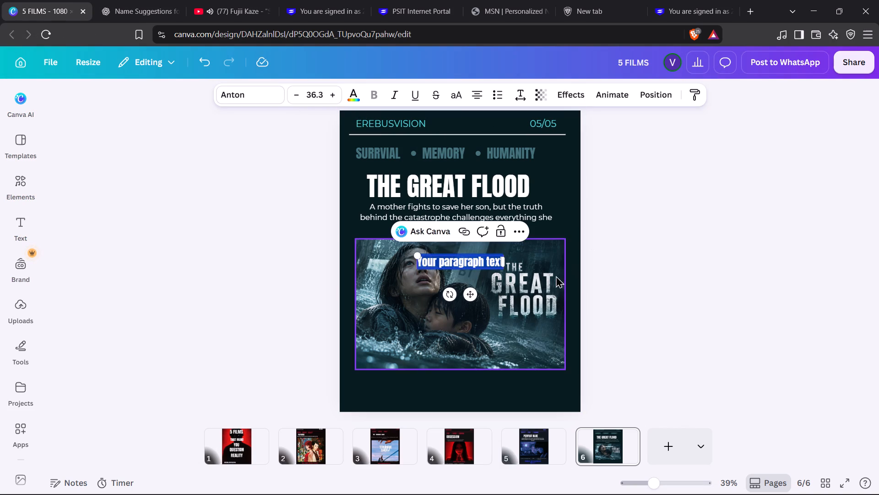
type("WHAT MAKE US HUMAN")
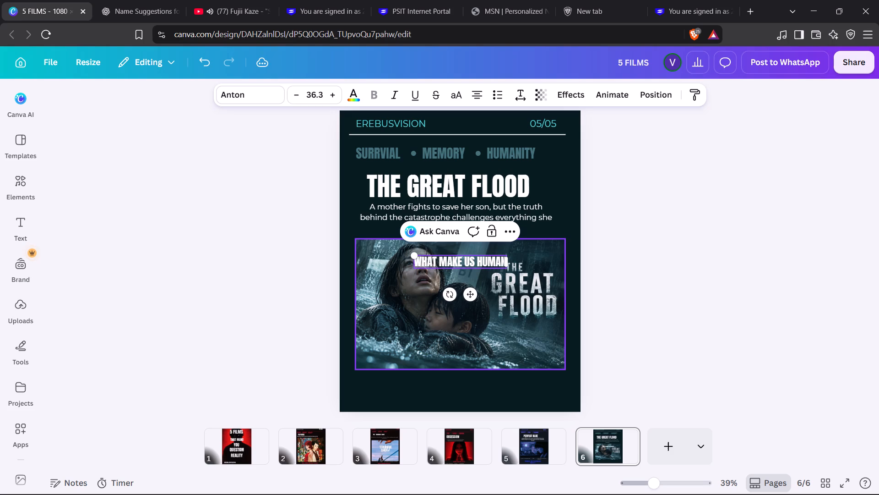
key("shift+question")
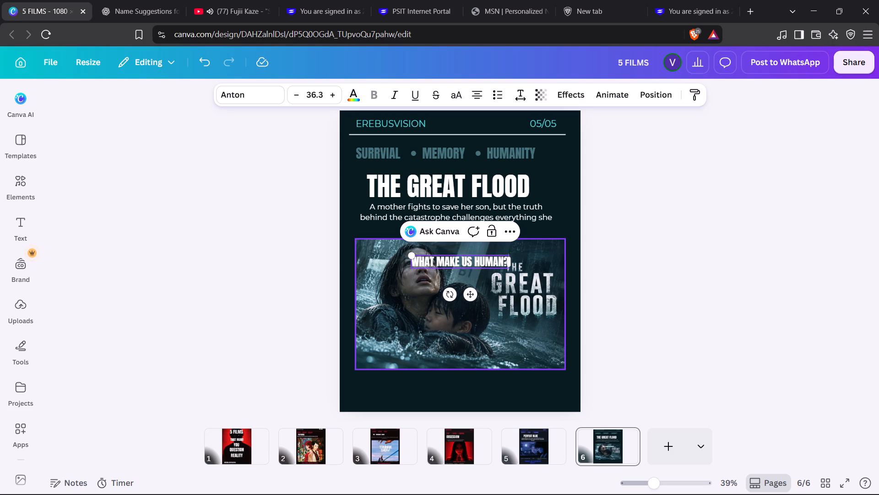
key("Left")
key("space")
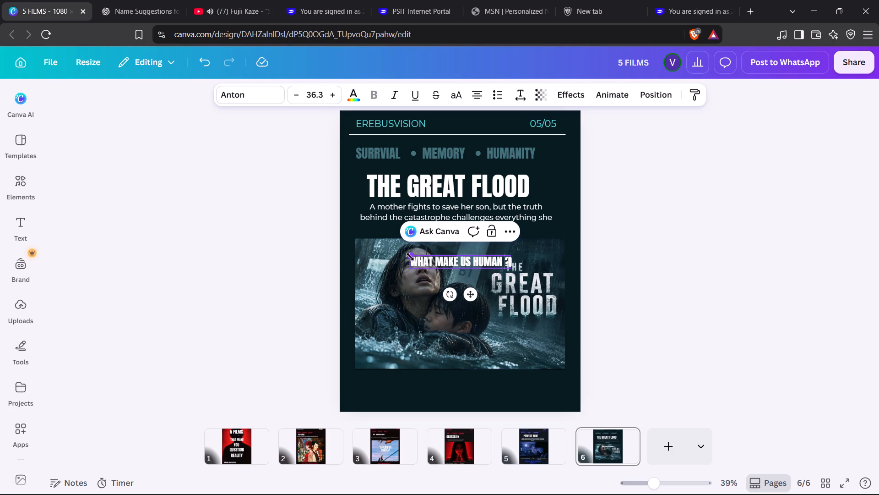
Scale the tagline up to about font size 39.8 and widen its text box slightly.
left_click_drag(410, 257, 402, 246)
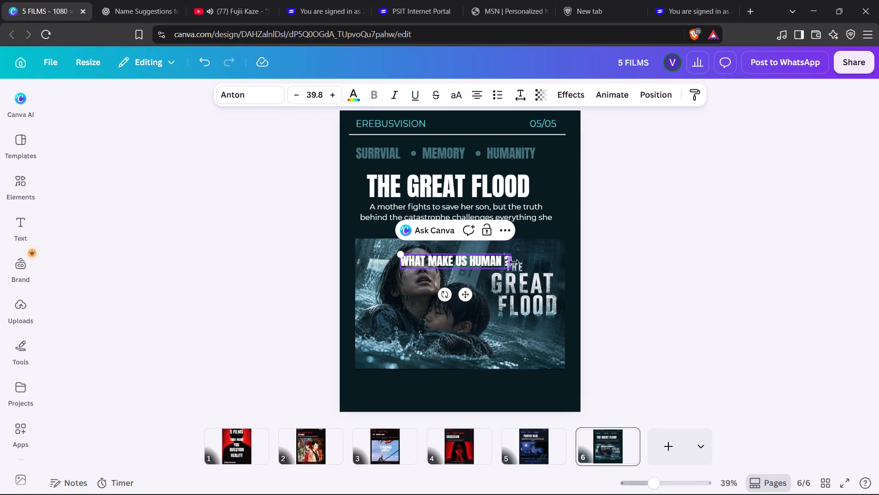
left_click_drag(513, 264, 520, 264)
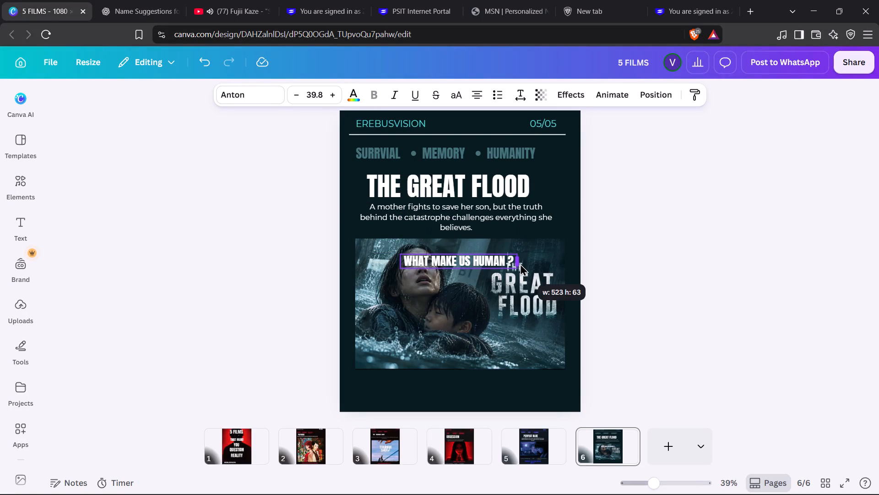
left_click_drag(520, 264, 520, 264)
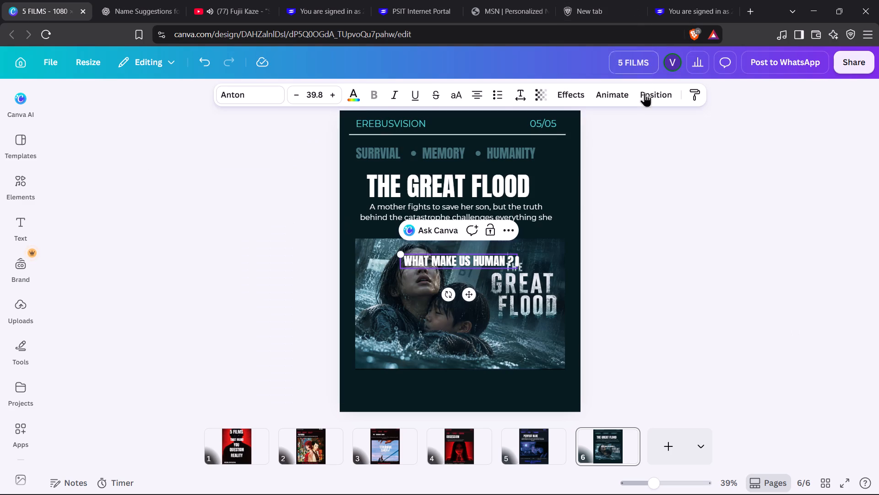
Move the tagline down to just beneath the film still, centred horizontally on the page.
left_click_drag(468, 294, 471, 321)
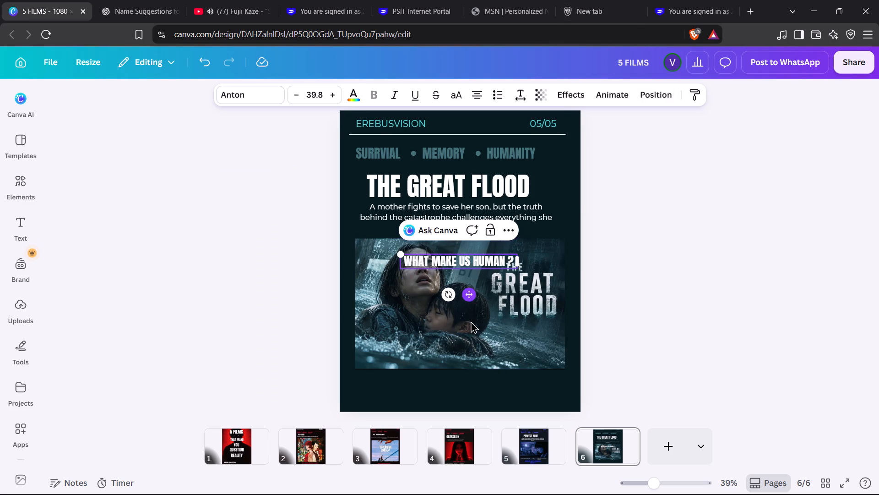
left_click_drag(471, 321, 472, 420)
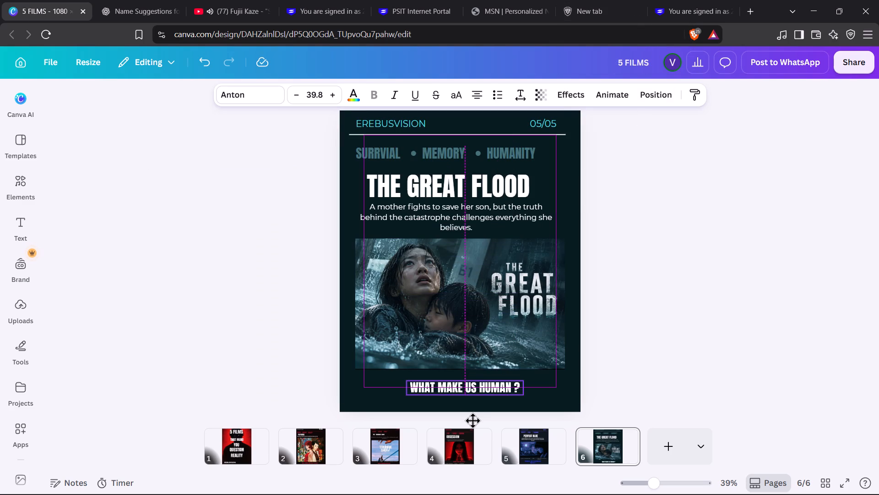
left_click_drag(472, 420, 472, 416)
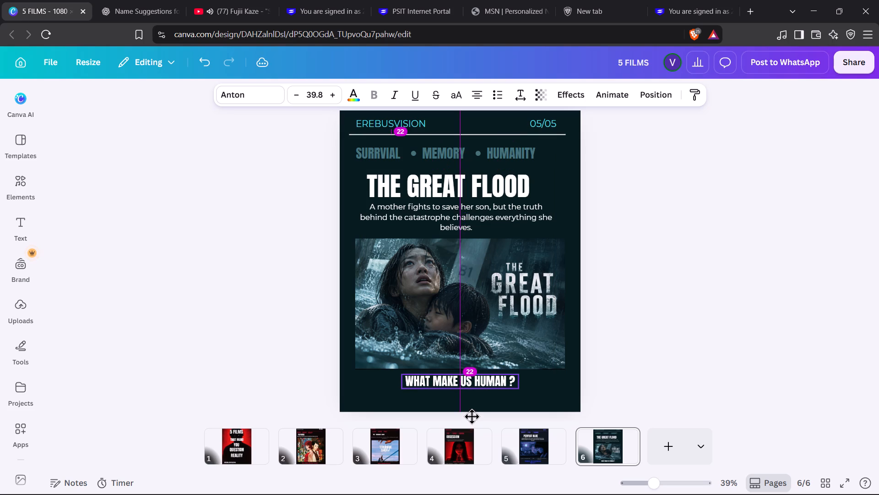
left_click_drag(472, 416, 472, 415)
left_click(683, 369)
scroll(683, 369, "down", 1)
Change the tagline's text colour to Greyazure #43727a from the Calming View palette.
triple_click(431, 384)
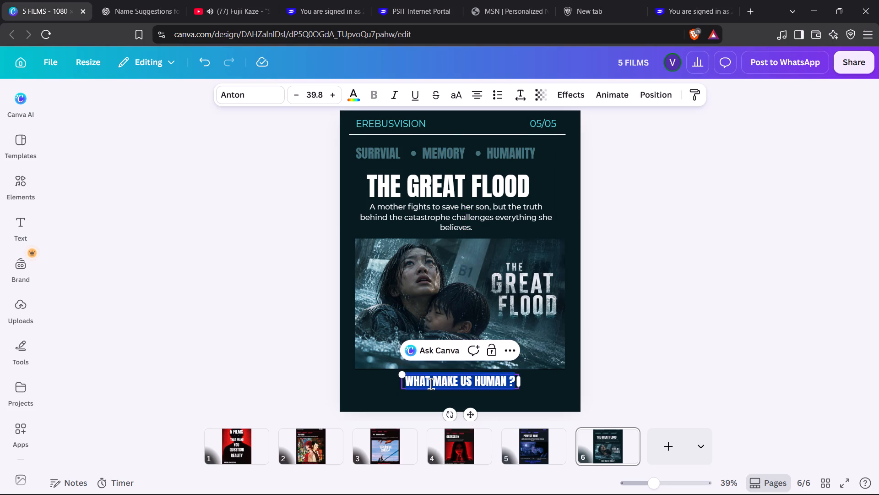
left_click(310, 97)
left_click(348, 92)
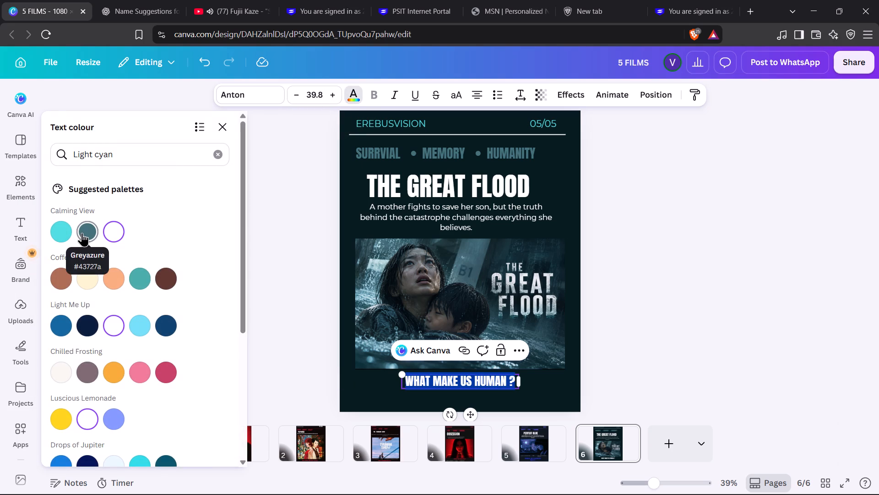
left_click(82, 232)
left_click(648, 260)
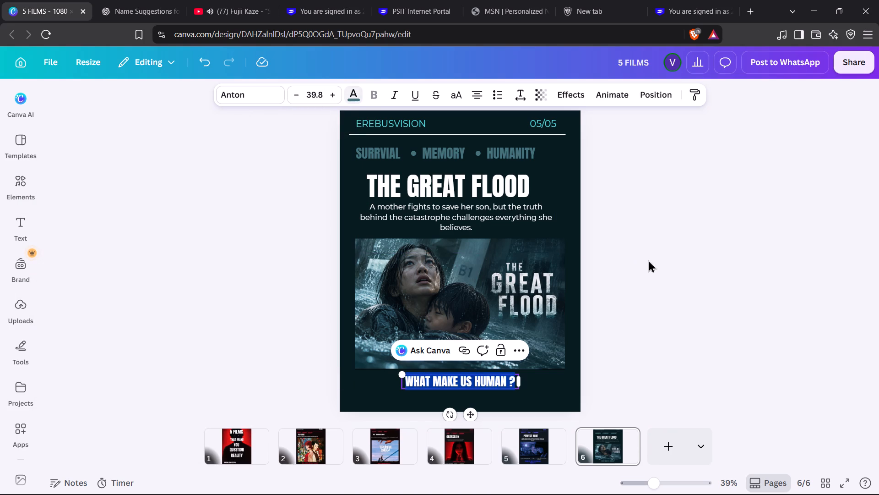
left_click(648, 260)
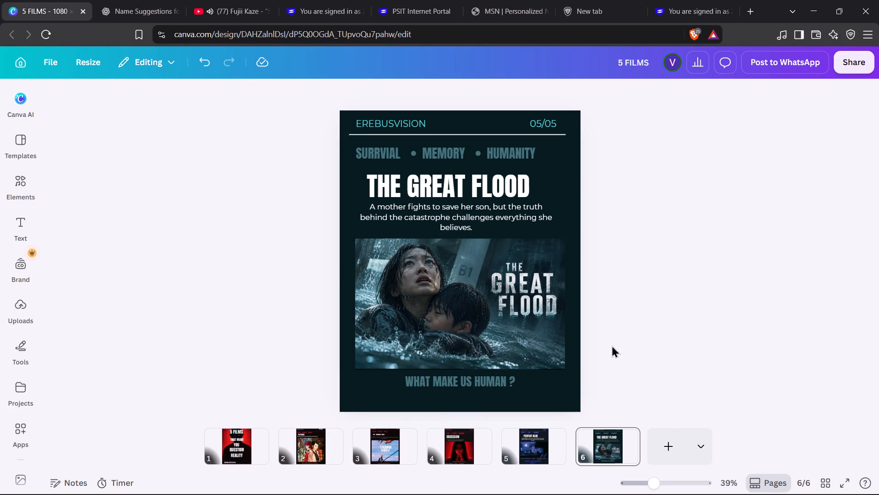
double_click(481, 385)
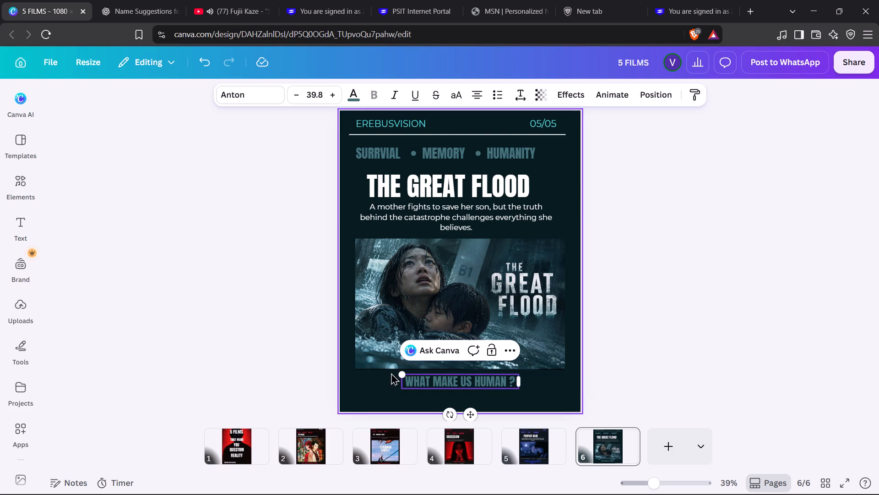
left_click(401, 371)
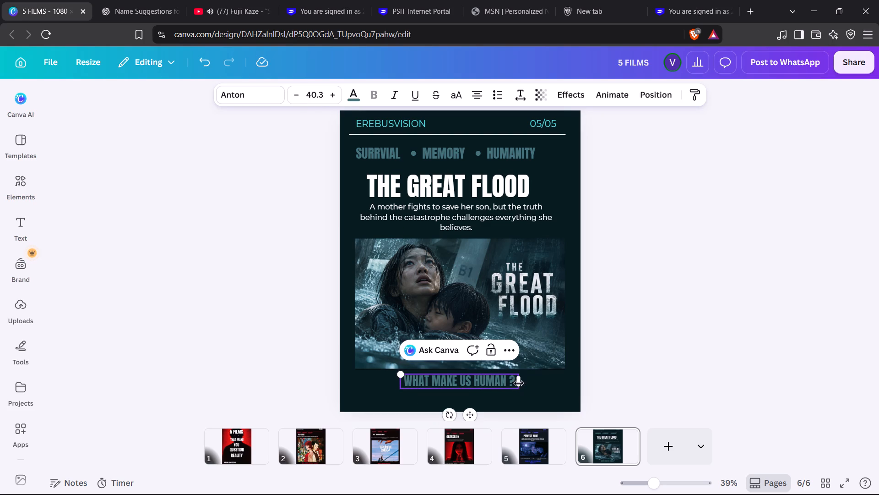
left_click_drag(519, 384, 524, 384)
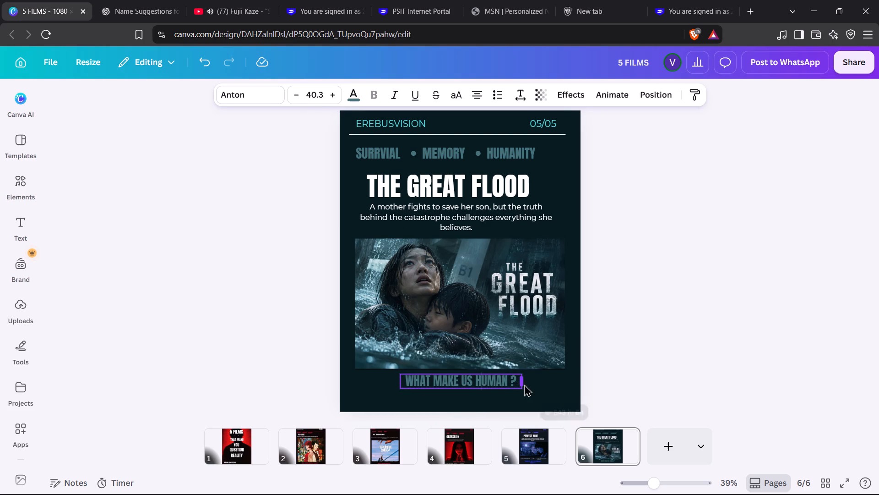
left_click_drag(524, 384, 523, 384)
left_click(523, 384)
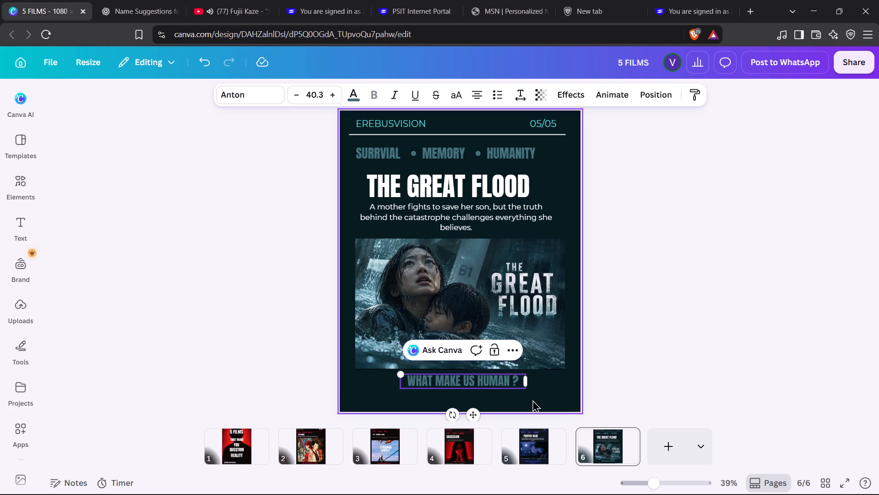
left_click_drag(526, 390, 531, 398)
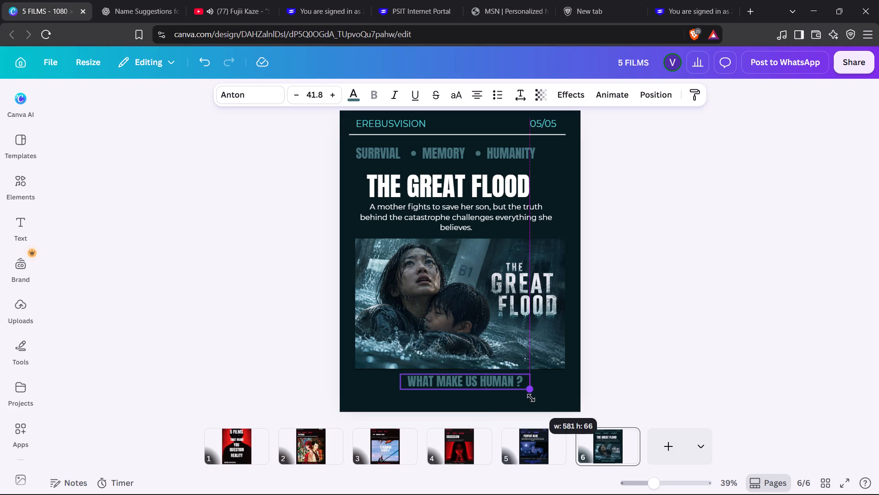
left_click_drag(531, 398, 537, 406)
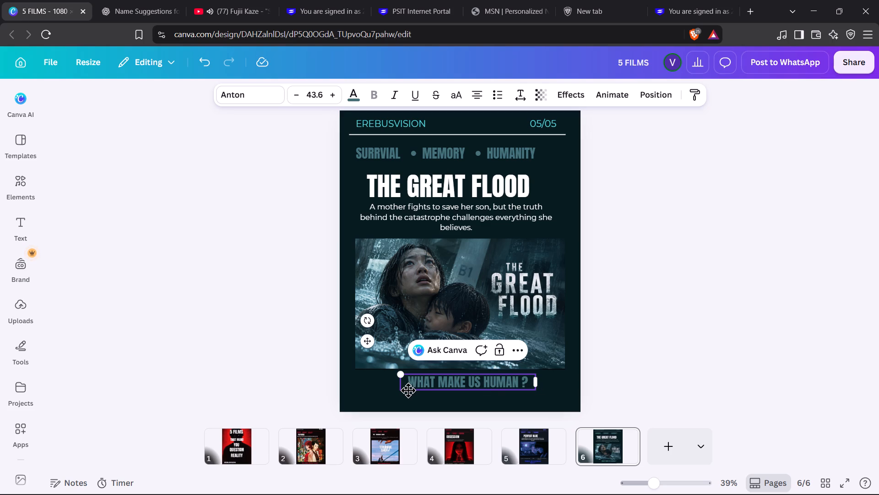
left_click_drag(408, 390, 402, 388)
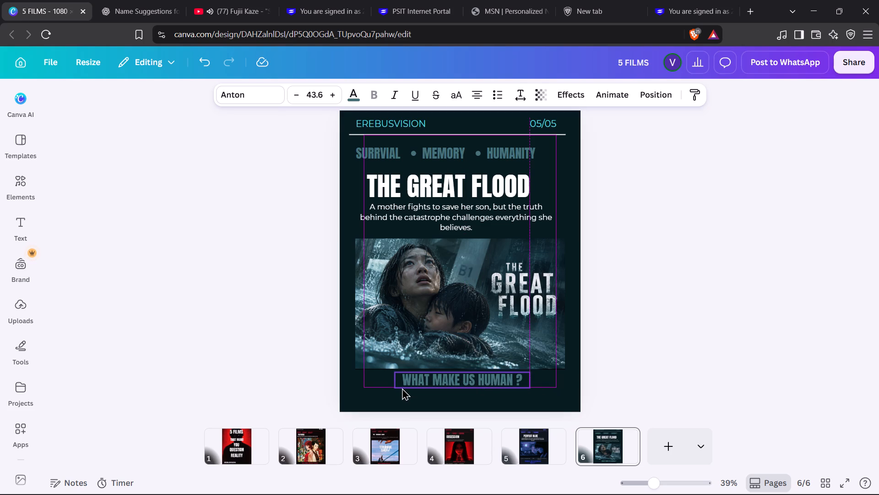
left_click_drag(402, 388, 402, 387)
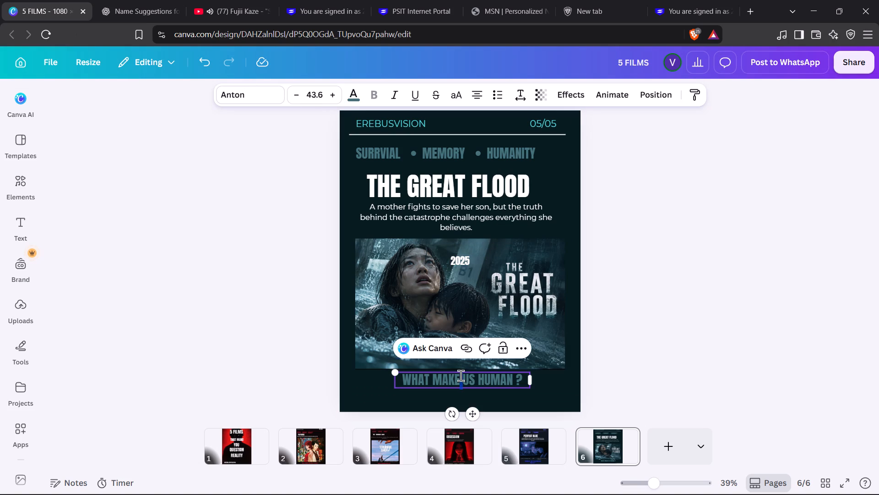
double_click(461, 375)
double_click(461, 375)
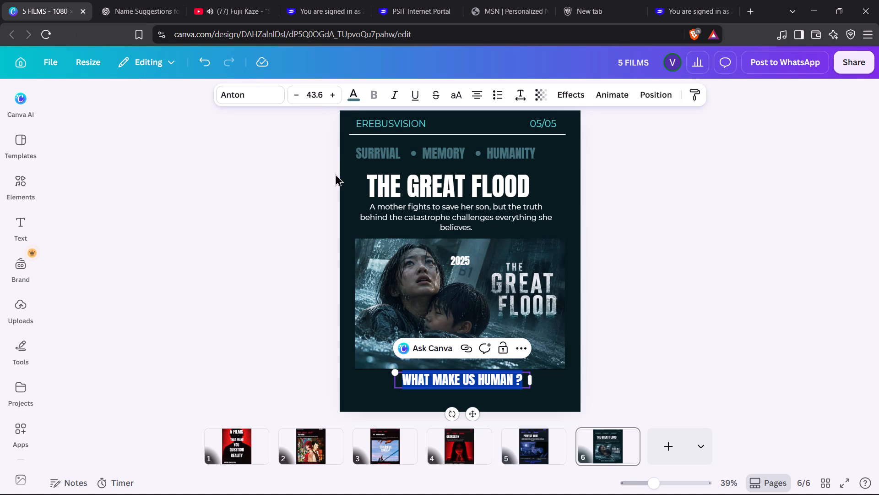
left_click(349, 96)
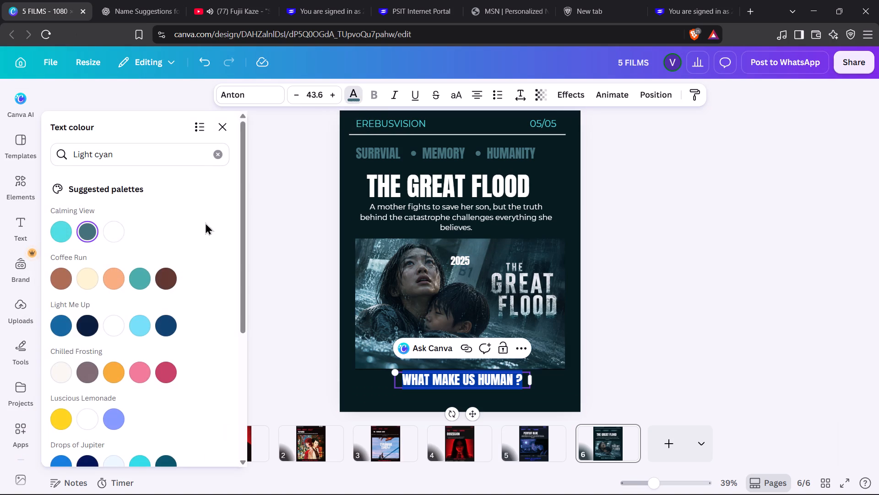
left_click(61, 222)
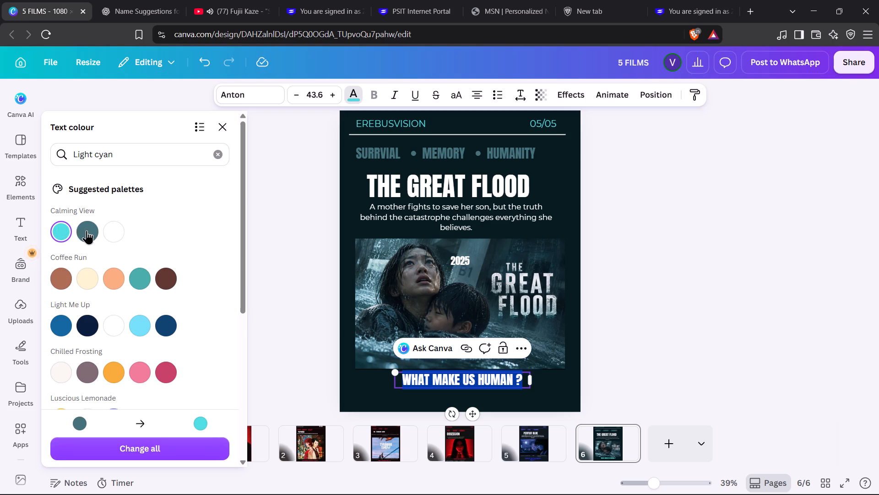
left_click(301, 325)
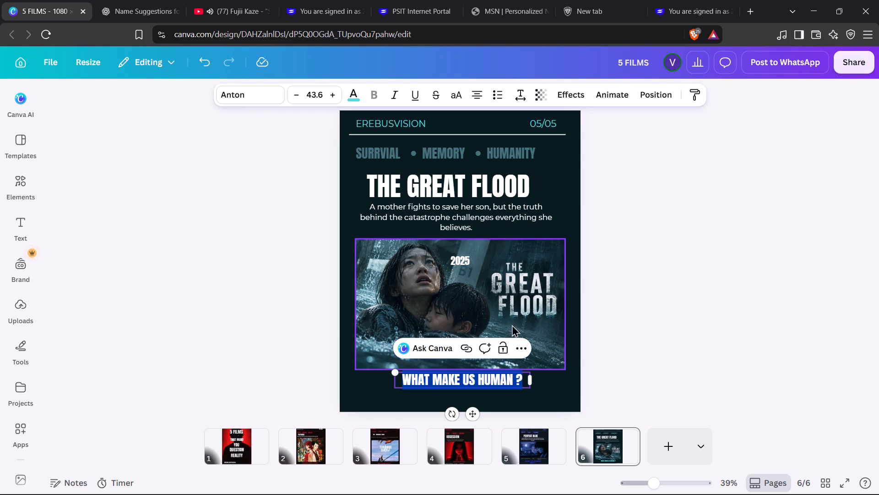
left_click(630, 380)
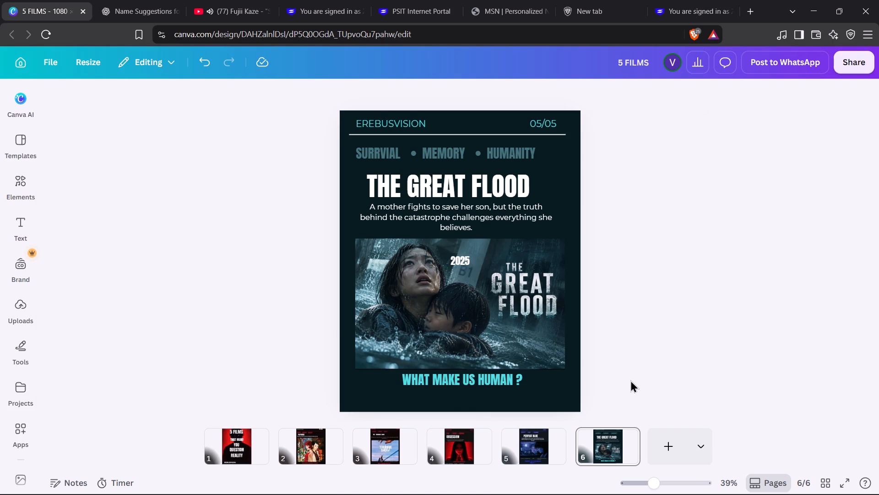
Change the 2025 text's colour to Greyazure #43727a from the Calming View palette.
double_click(457, 258)
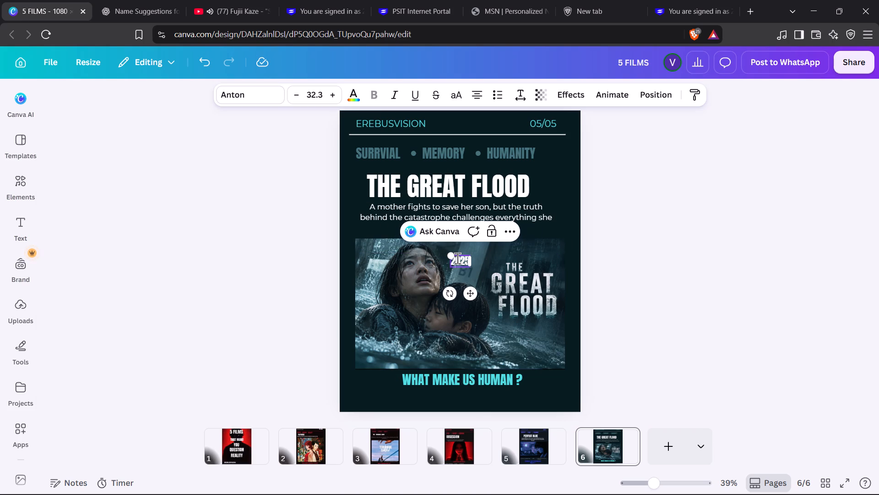
left_click(457, 258)
left_click(352, 95)
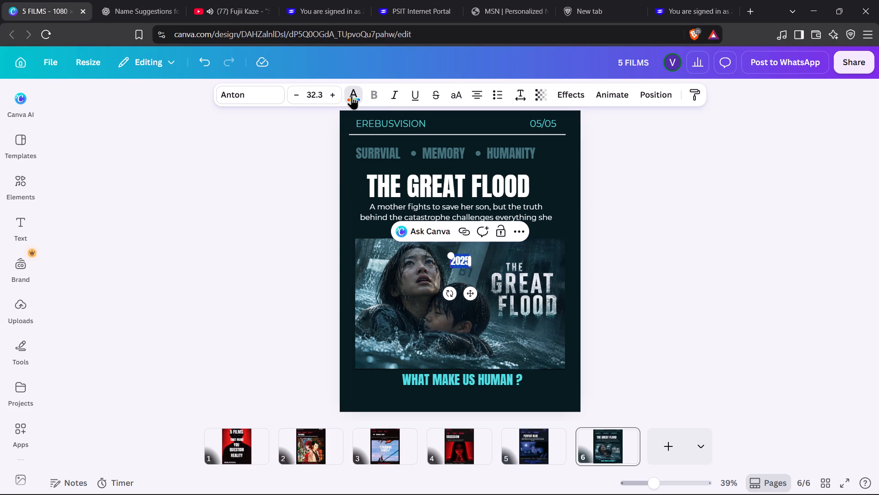
left_click(90, 232)
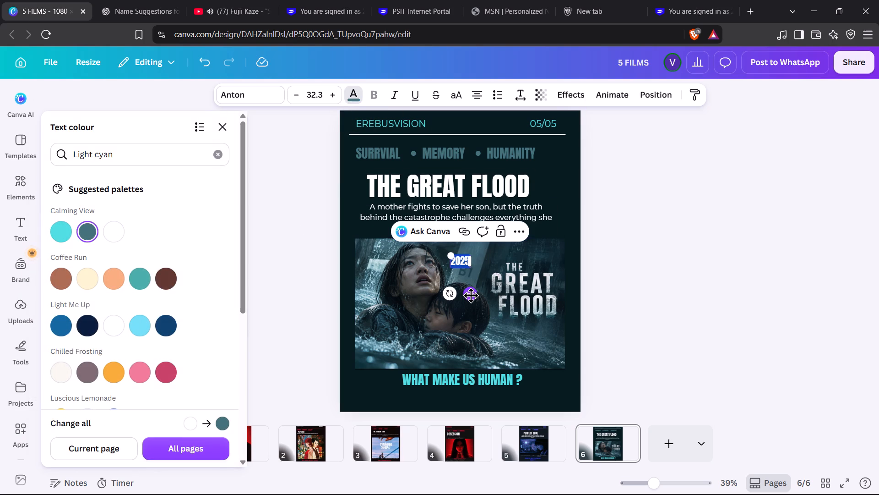
Move the 2025 text down to the poster's footer, below and to the left of the tagline.
left_click_drag(471, 295, 415, 364)
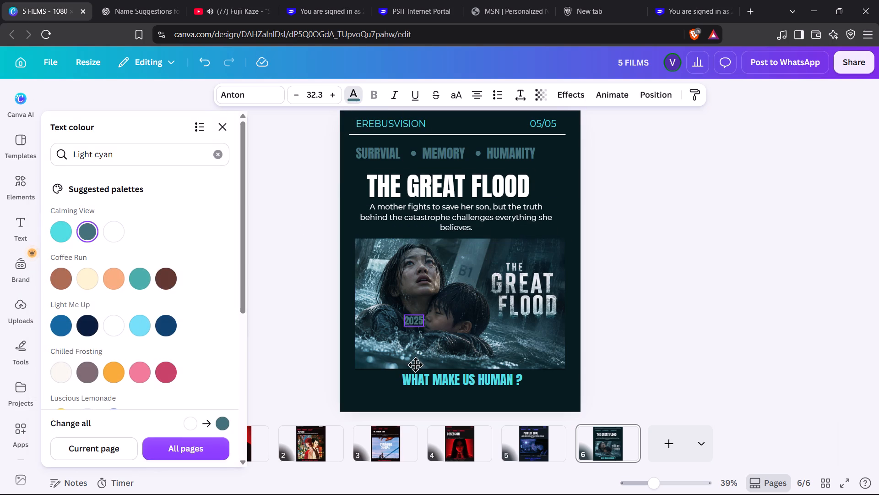
left_click_drag(415, 364, 387, 431)
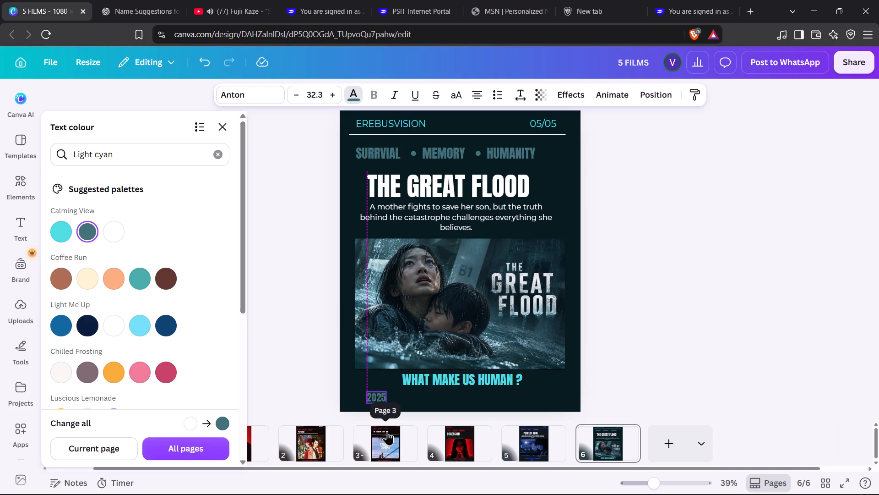
left_click_drag(387, 431, 387, 430)
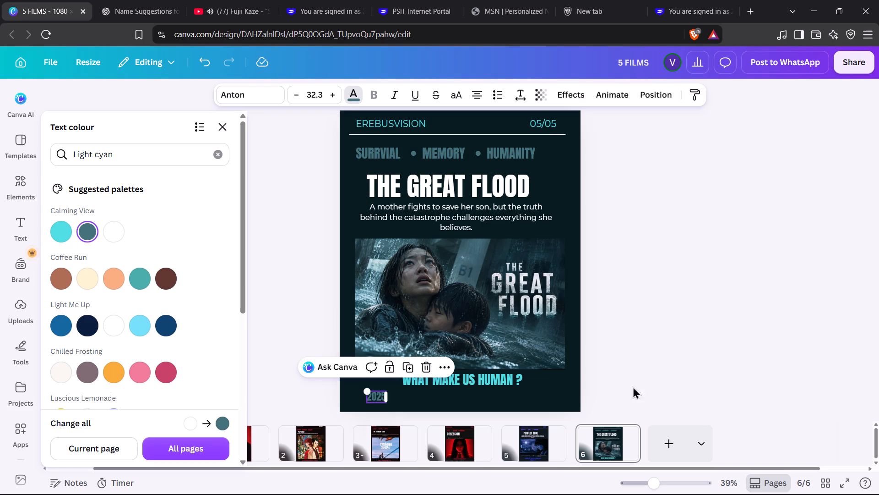
left_click(772, 373)
left_click(772, 373)
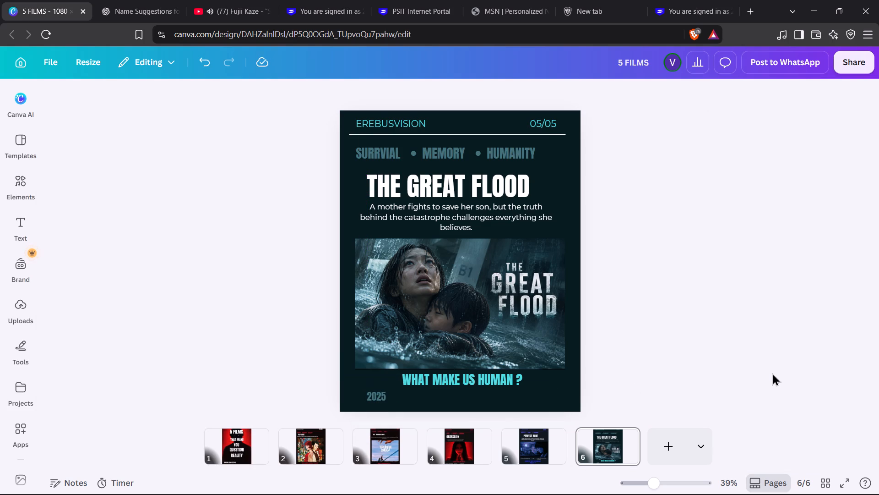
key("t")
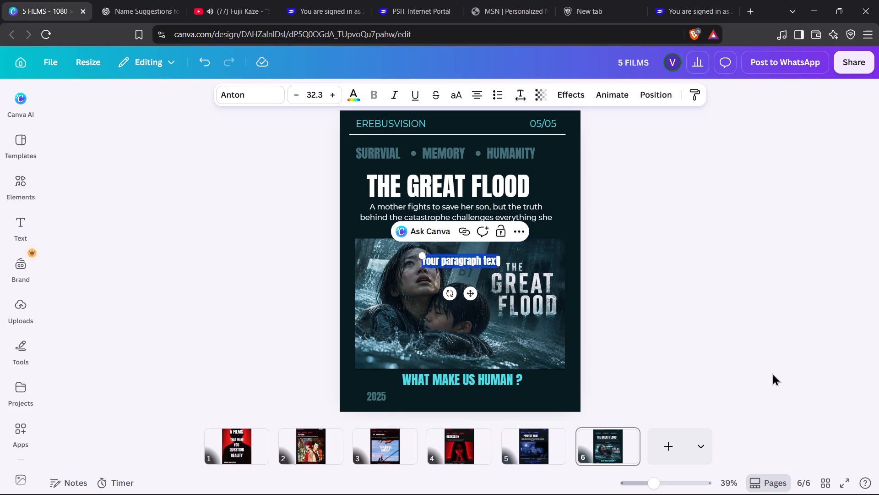
left_click(497, 100)
left_click(146, 3)
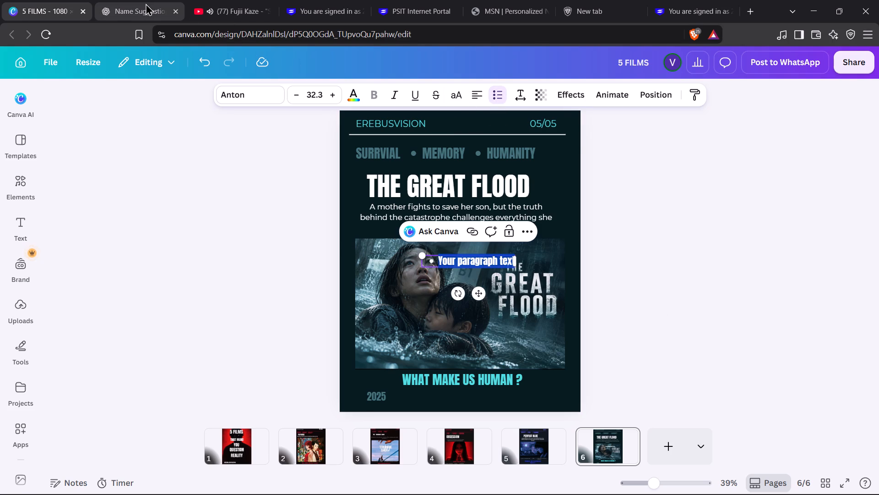
left_click(67, 0)
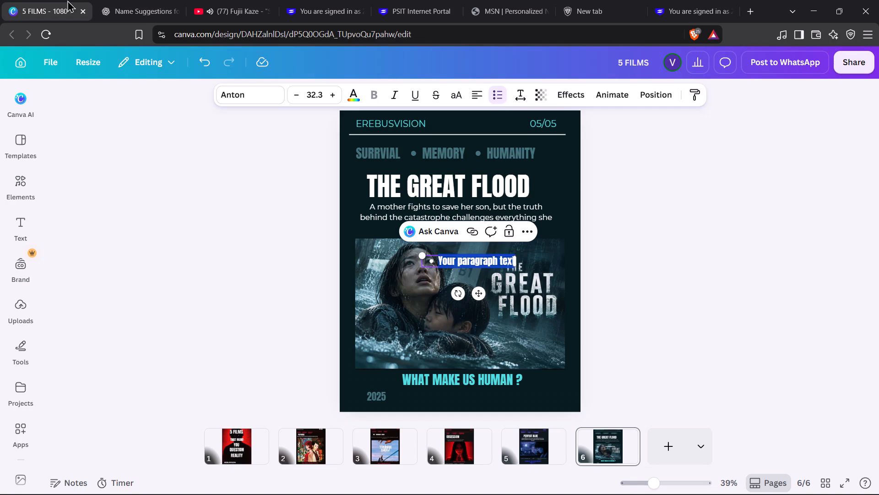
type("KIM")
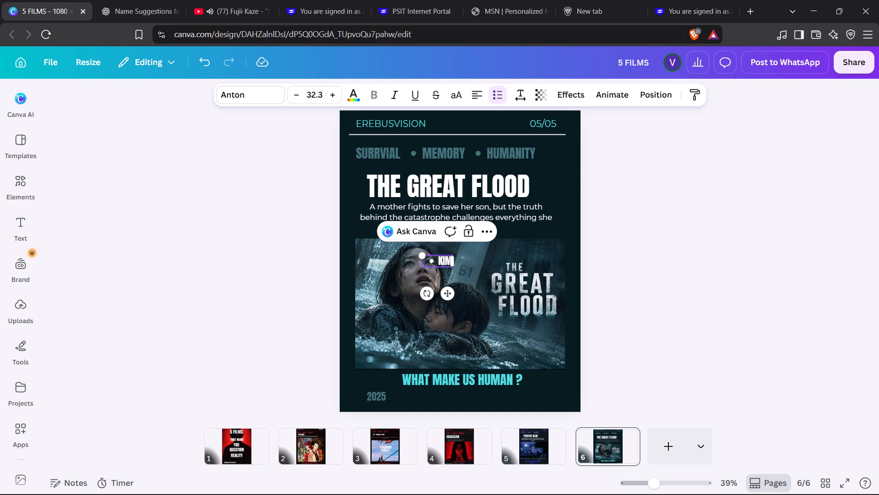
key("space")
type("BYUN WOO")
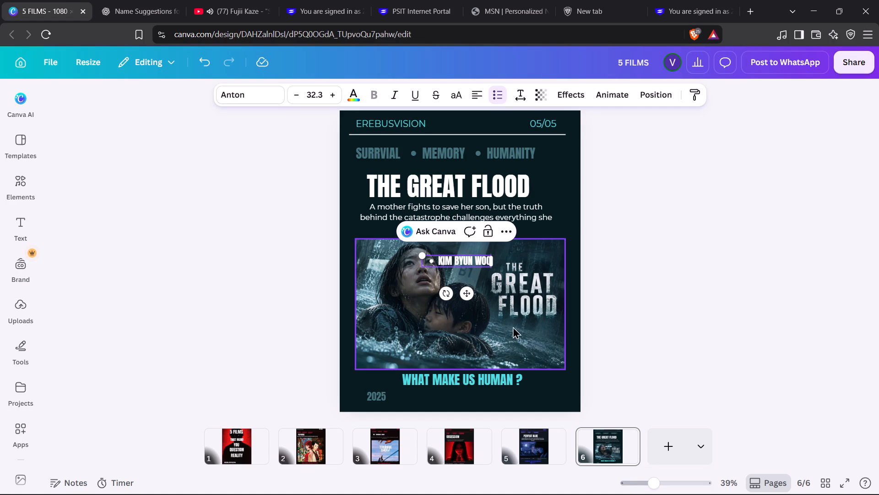
left_click_drag(468, 294, 446, 404)
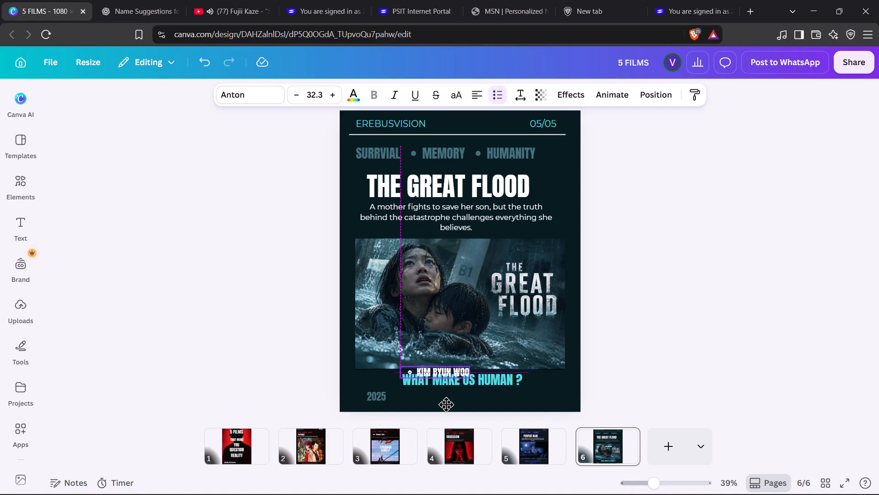
left_click_drag(446, 404, 443, 429)
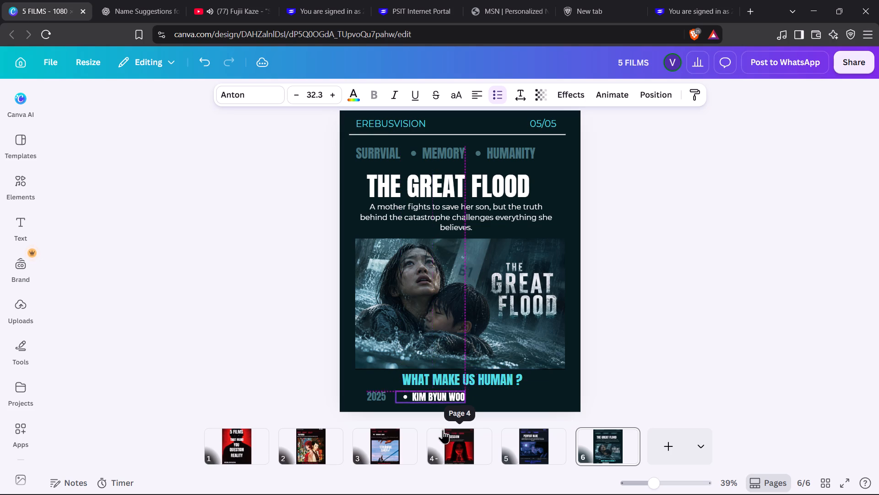
left_click_drag(443, 429, 436, 425)
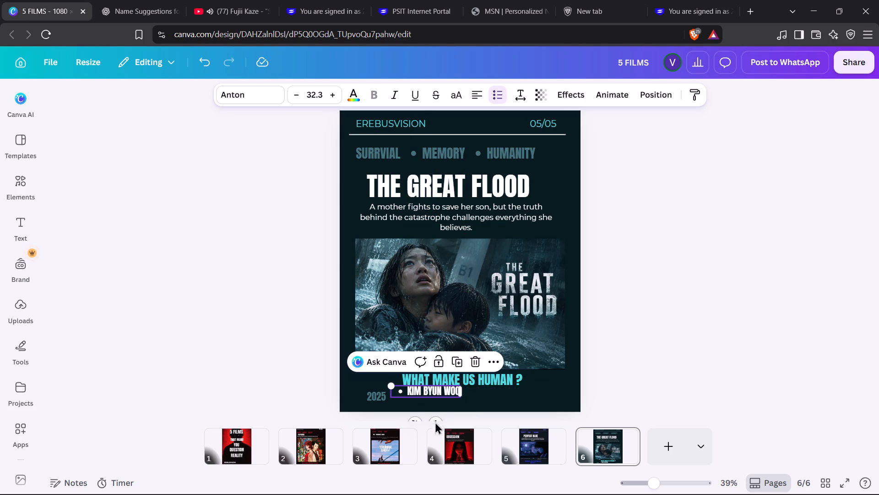
left_click_drag(436, 419, 435, 426)
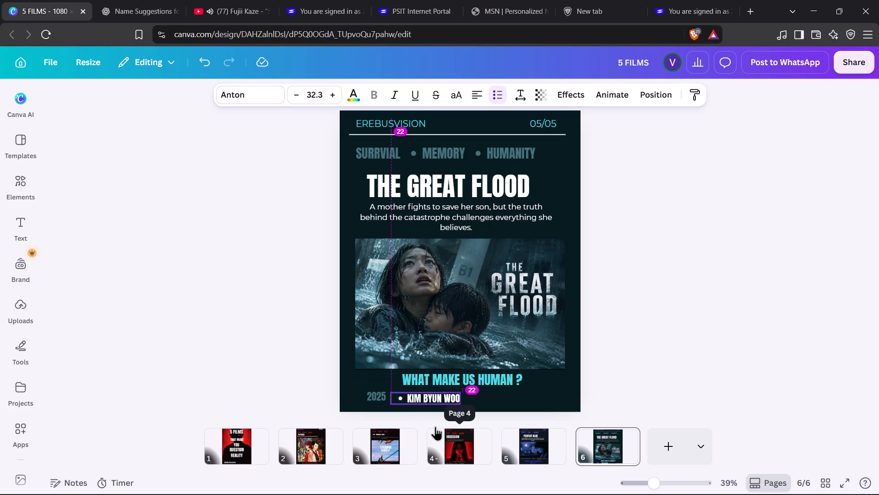
left_click_drag(435, 426, 435, 424)
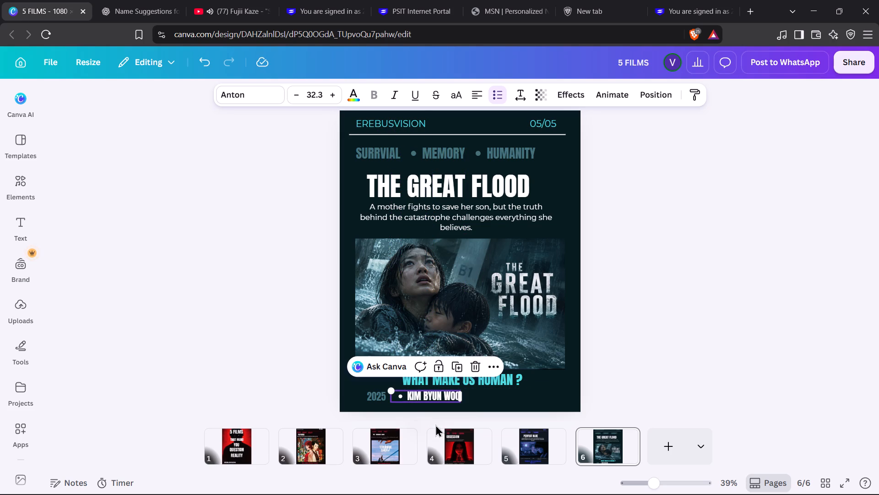
triple_click(425, 394)
left_click(425, 394)
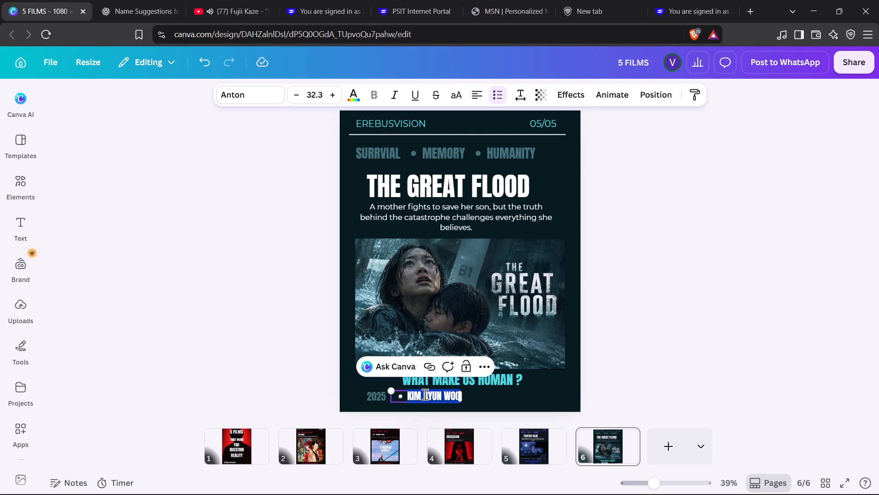
left_click(354, 102)
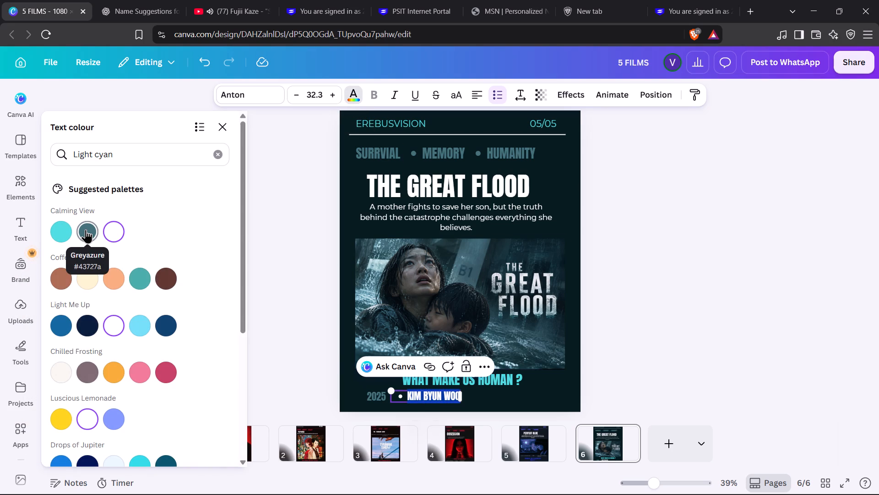
left_click(86, 229)
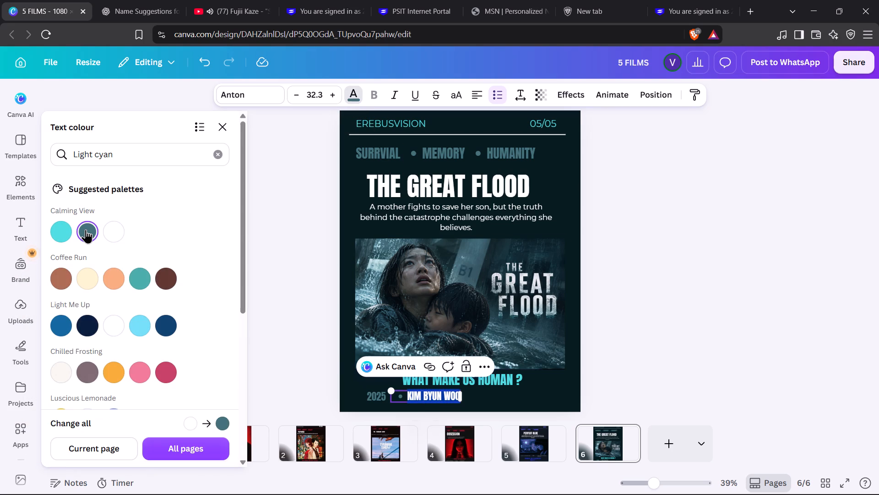
left_click(754, 257)
left_click(754, 257)
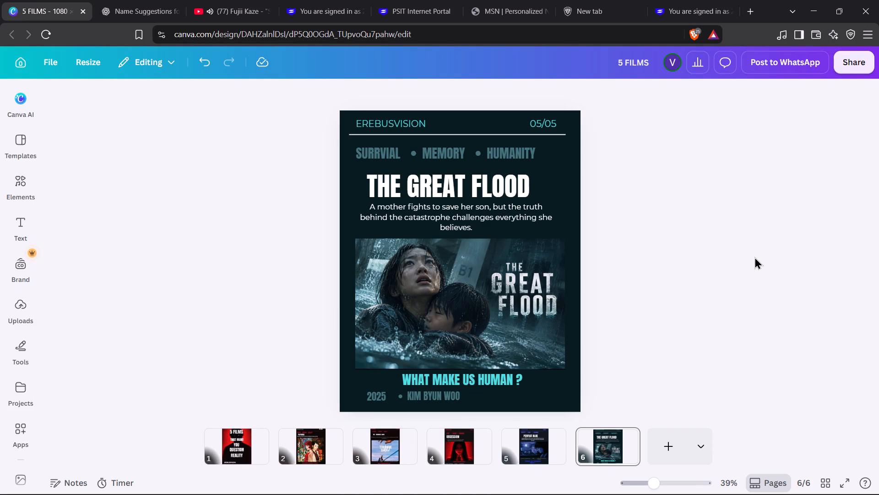
Add a text box reading SCI -FIC THRILLER and format it as a bulleted item.
key("t")
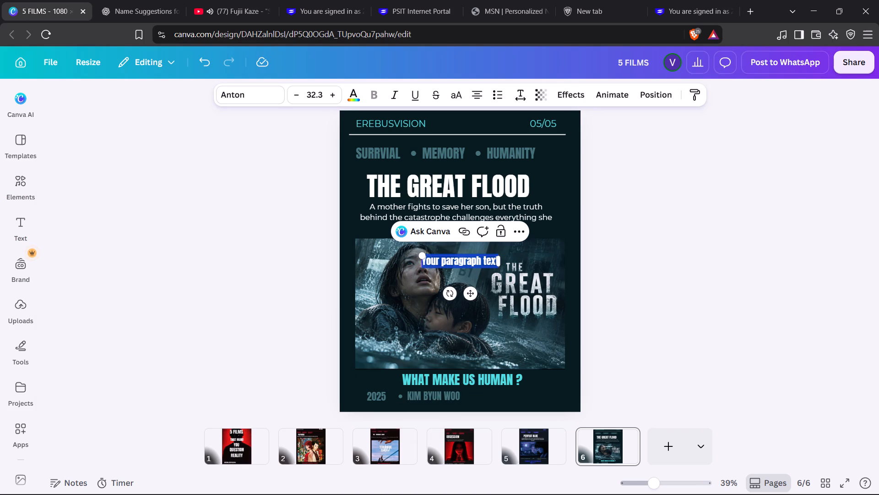
key("s")
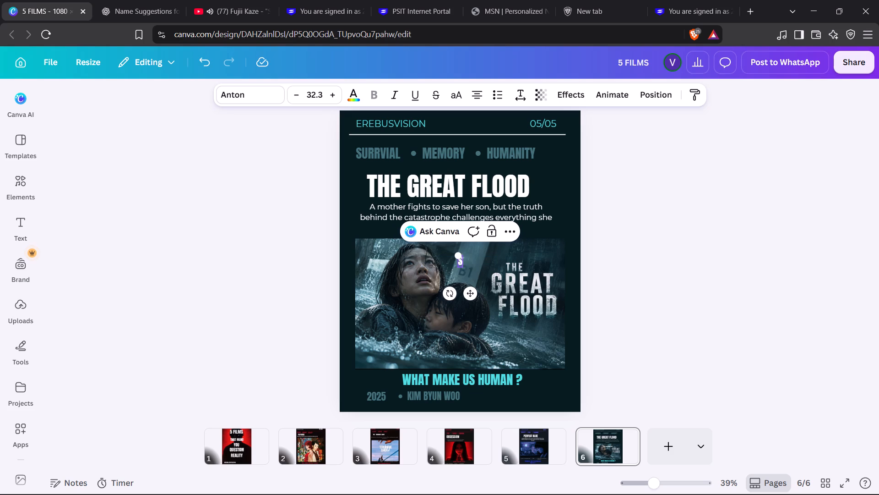
type("CI")
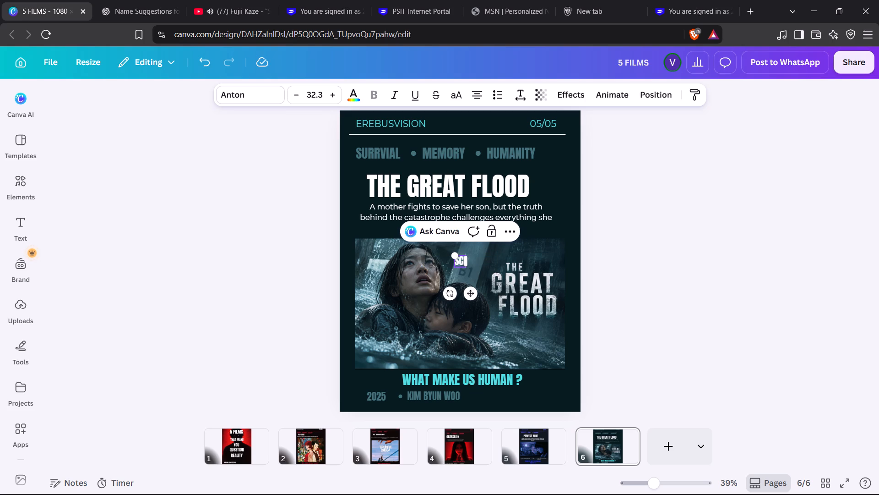
key("minus")
key("BackSpace")
key("space")
key("minus")
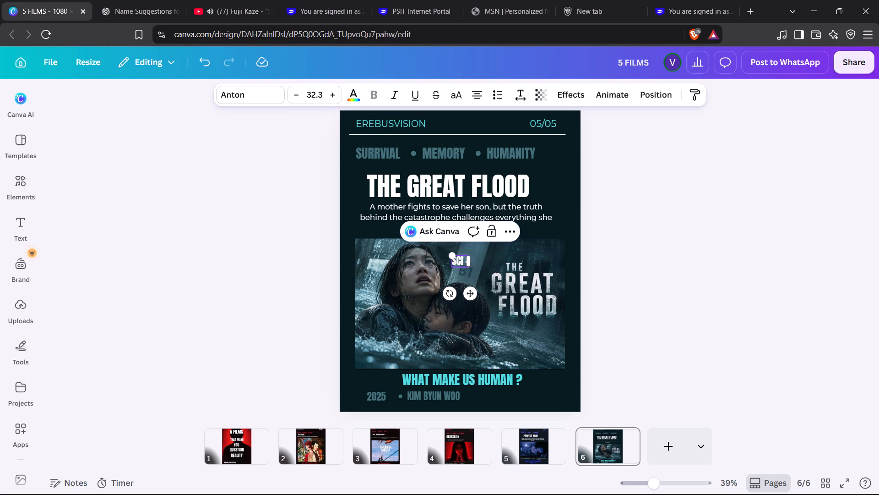
type("FIC")
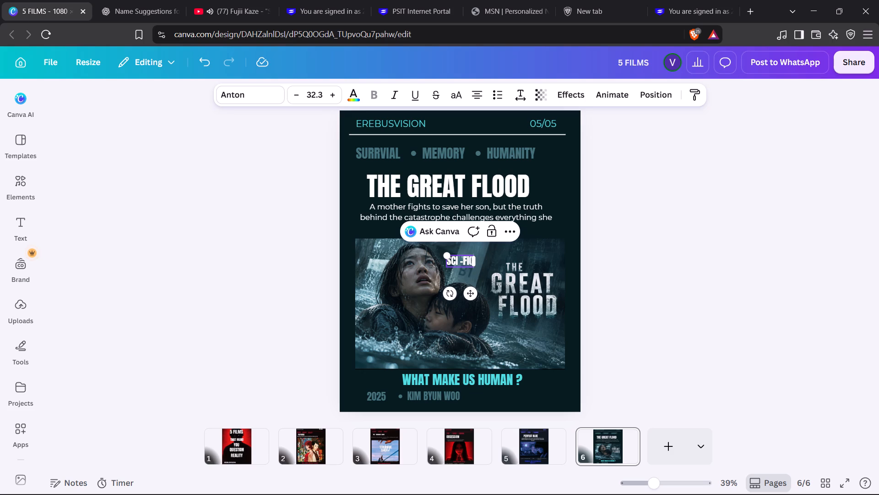
key("space")
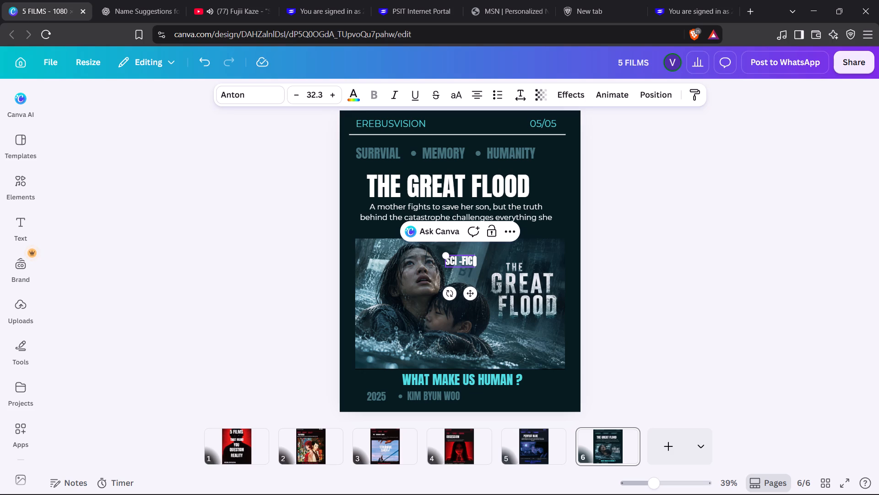
key("space")
type("THRILLER")
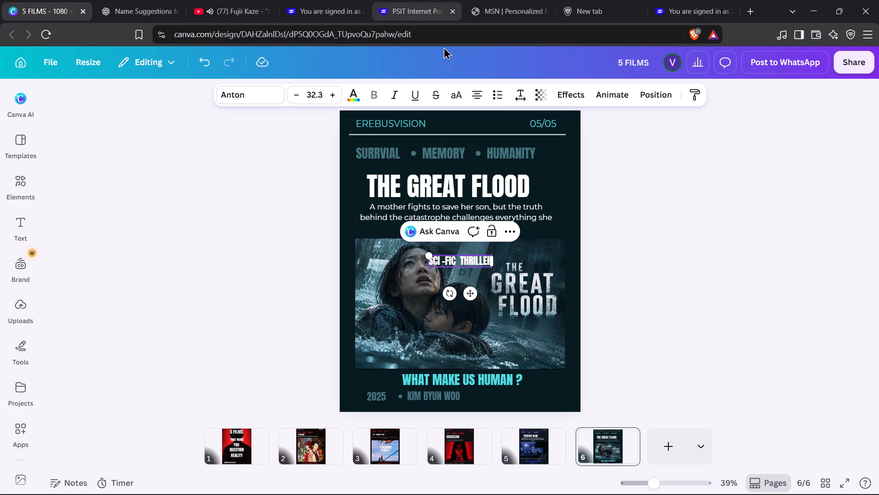
left_click(499, 92)
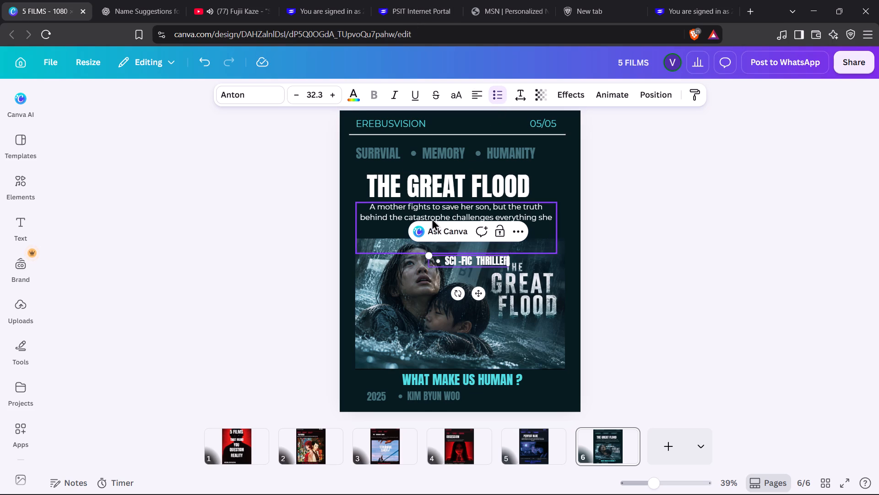
Change the SCI -FIC THRILLER text and its bullet to Greyazure #43727a from the Calming View palette.
left_click(352, 100)
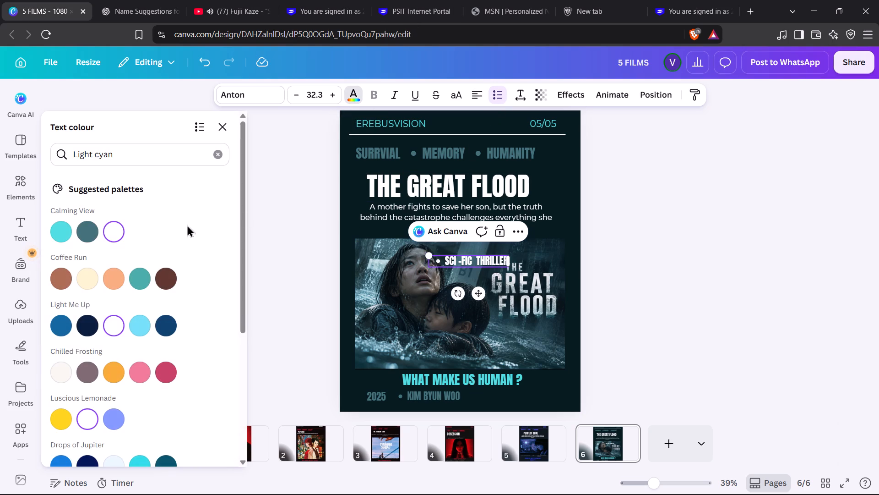
left_click(81, 232)
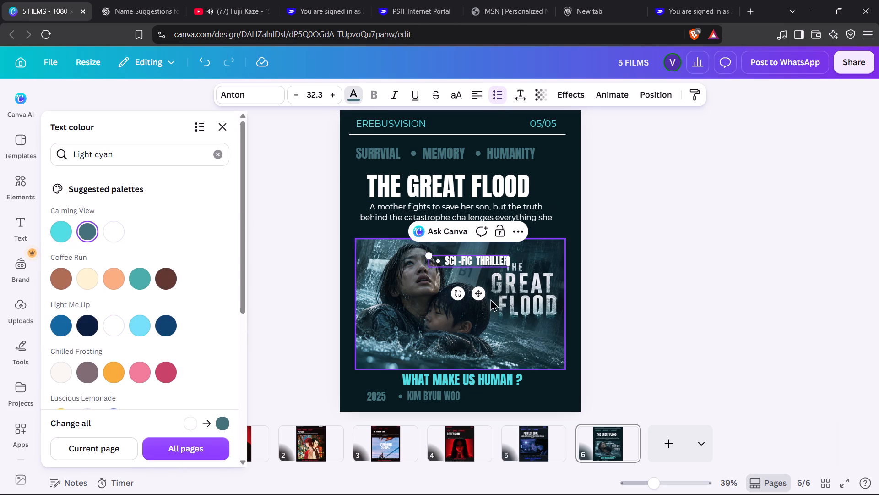
triple_click(465, 261)
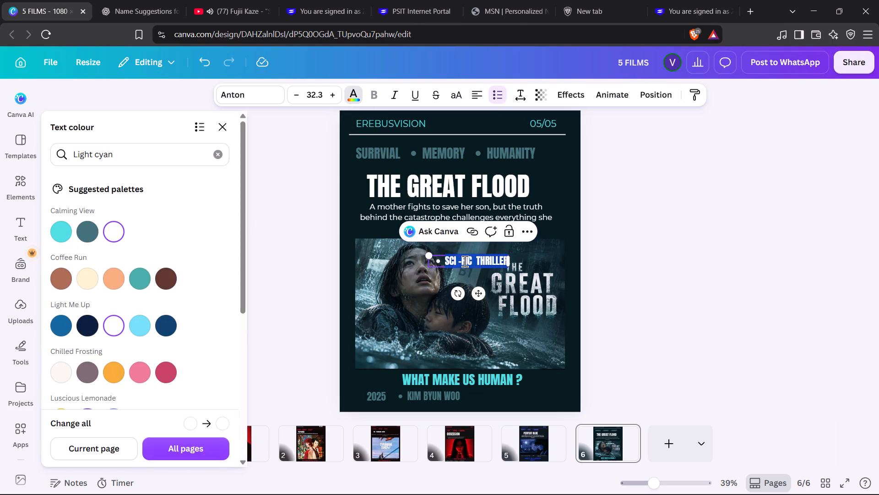
left_click(87, 226)
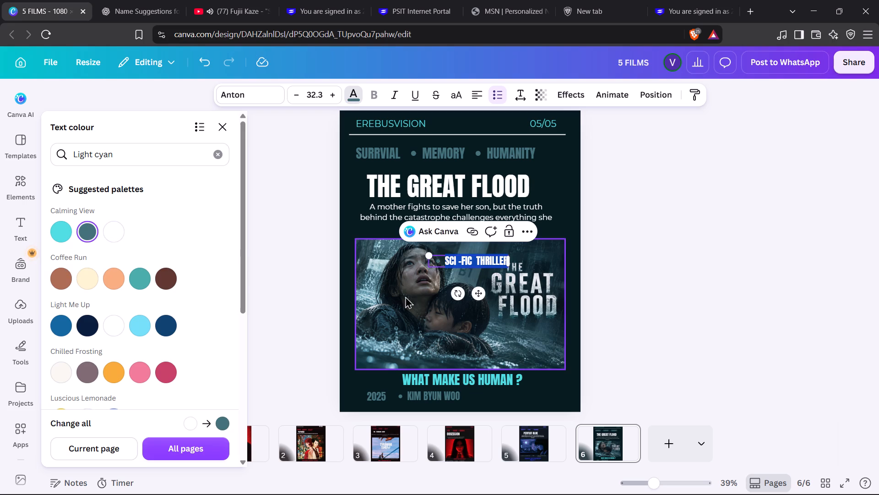
Move the bulleted SCI -FIC THRILLER text down into the footer row, following KIM BYUN WOO.
left_click_drag(479, 292, 506, 399)
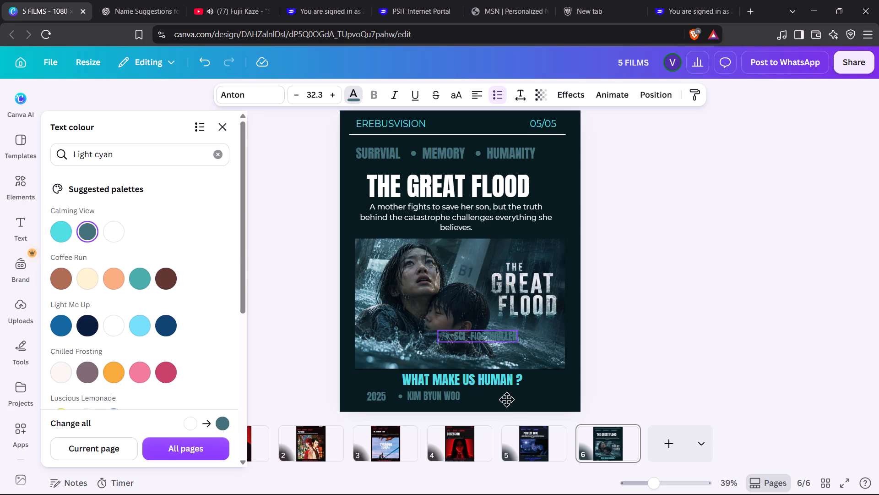
left_click_drag(506, 399, 515, 426)
left_click(661, 399)
left_click(661, 399)
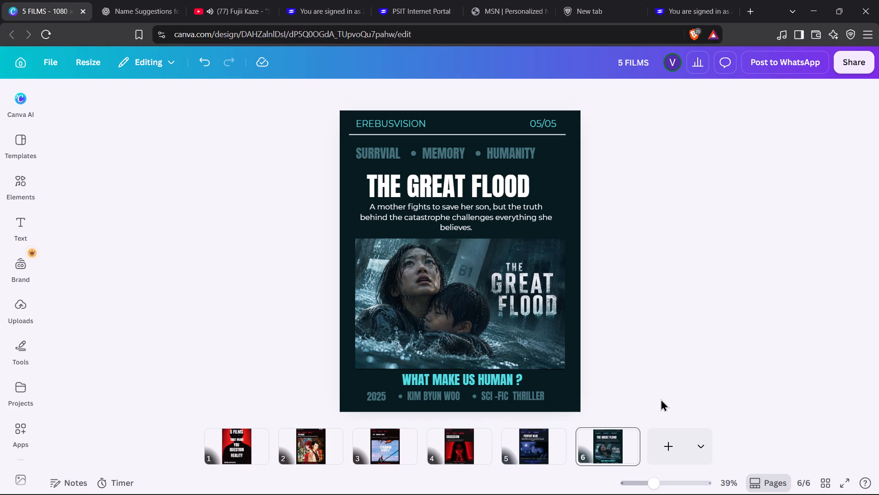
Download all pages of the 5 FILMS design as PNG.
left_click(852, 55)
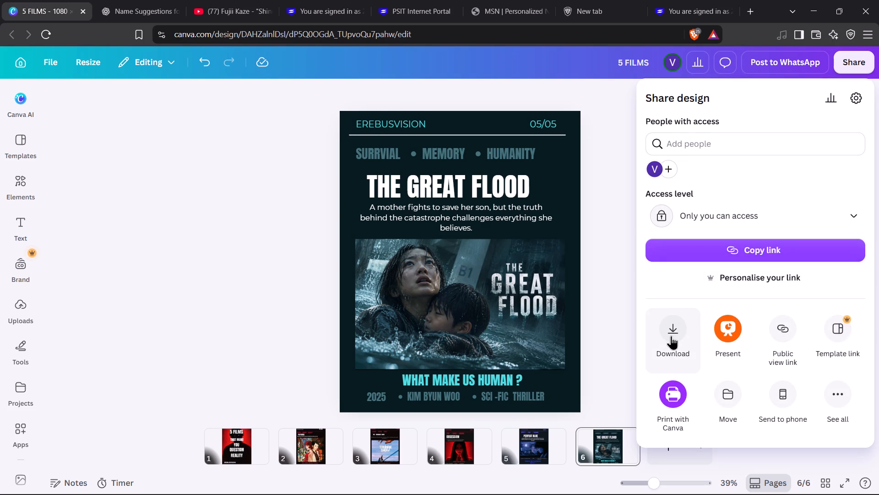
left_click(671, 335)
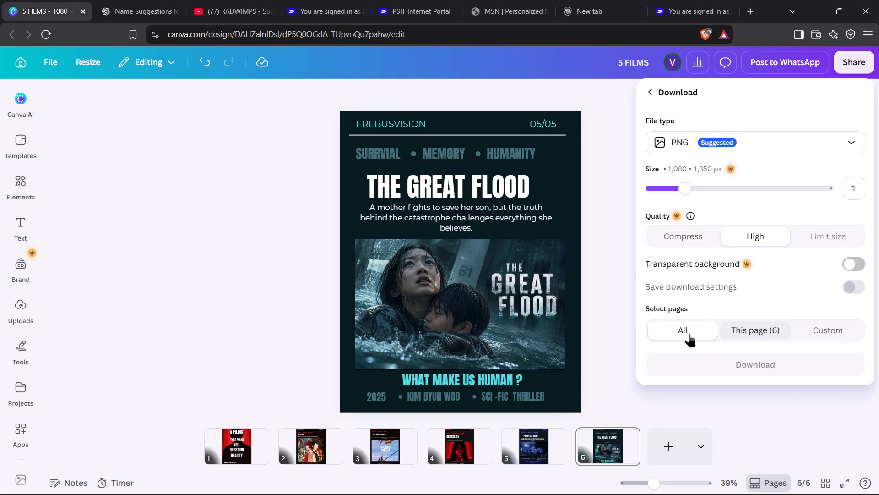
left_click(689, 333)
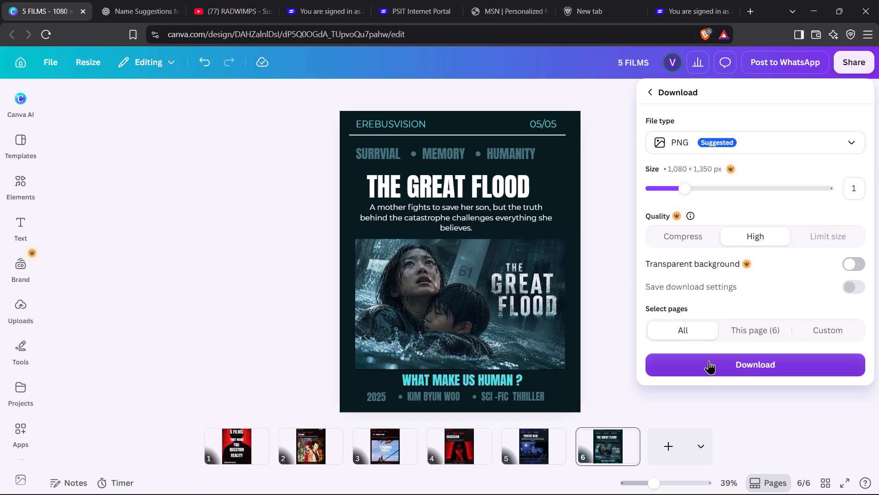
left_click(709, 360)
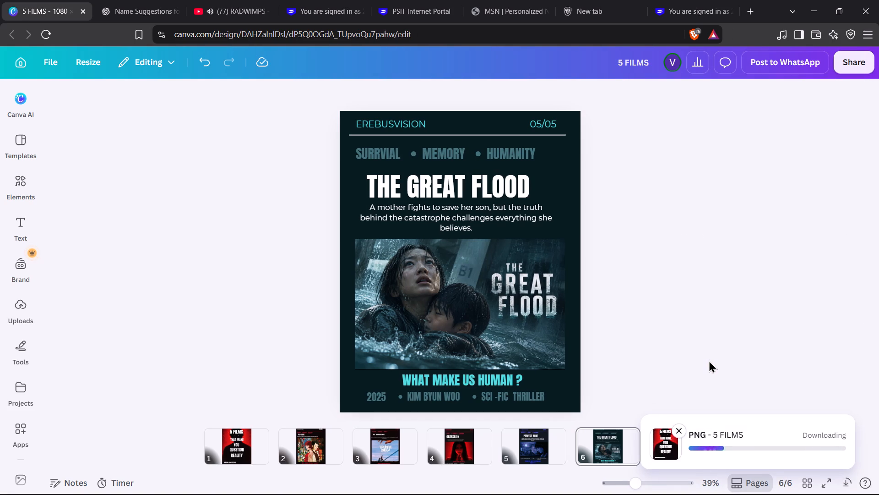
left_click(854, 58)
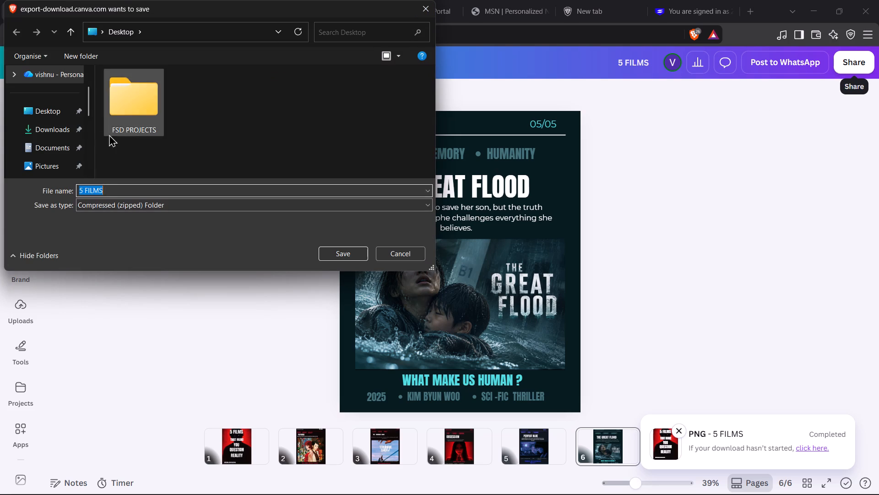
Save the download as a compressed folder named 5 FILMS on the Desktop, without replacing the existing copy in Downloads.
left_click(54, 129)
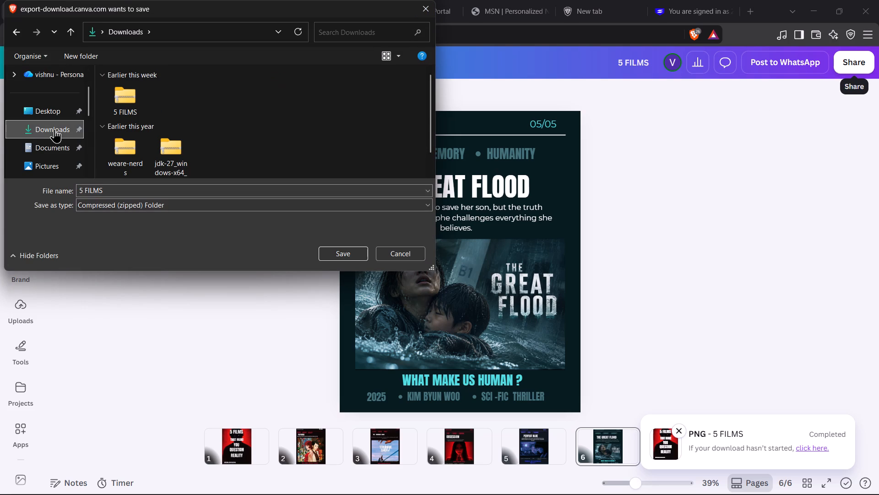
key("Return")
left_click(342, 247)
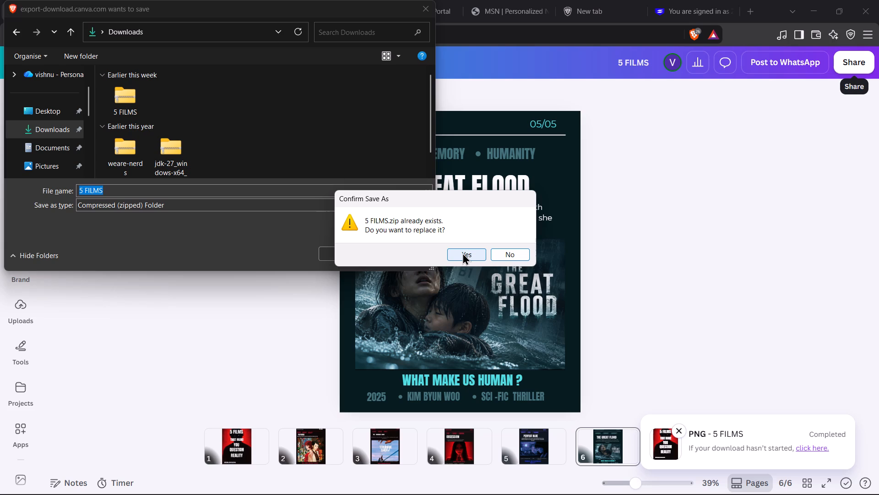
left_click(501, 261)
left_click(33, 114)
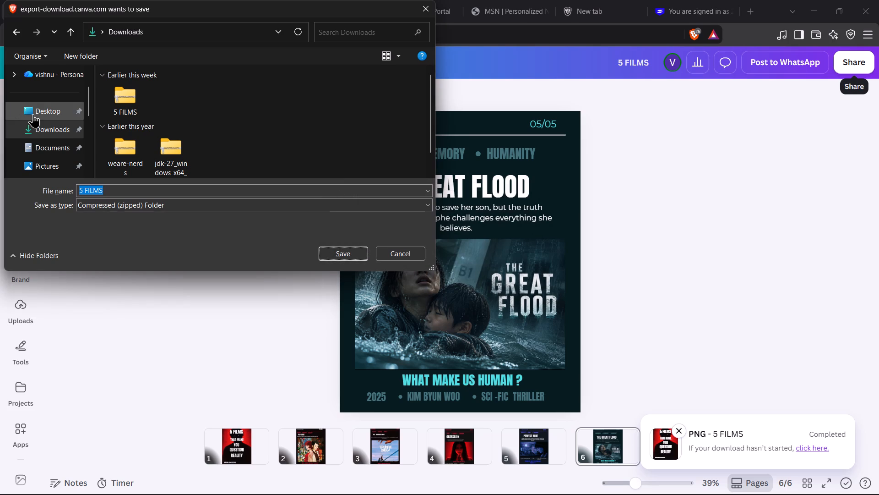
left_click(356, 250)
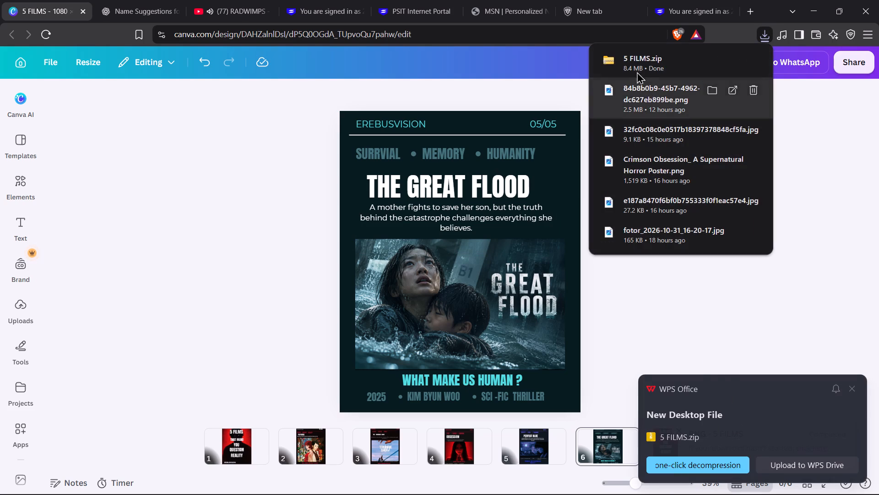
left_click(661, 304)
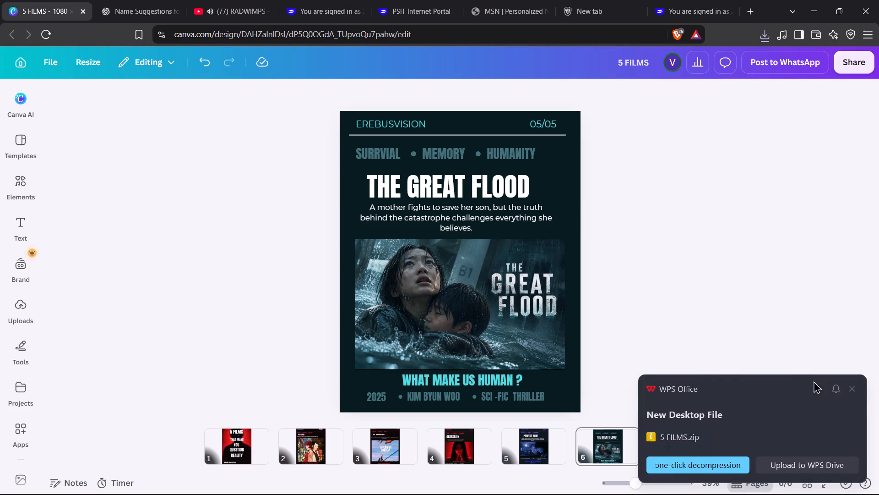
left_click(854, 390)
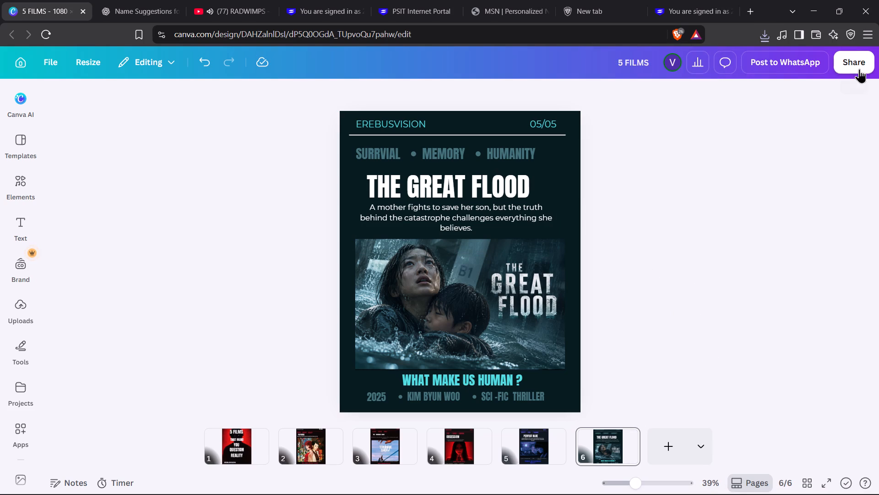
Present the design in full screen and go back to the 5 FILMS cover page.
left_click(859, 69)
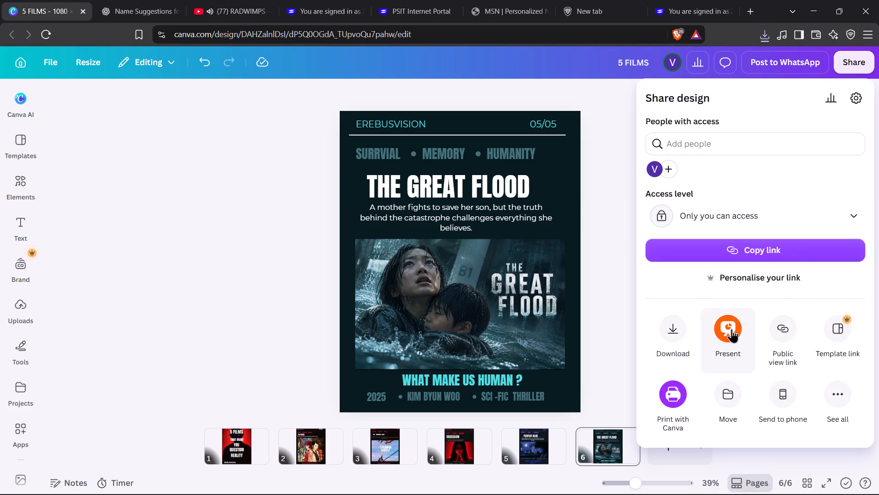
left_click(732, 329)
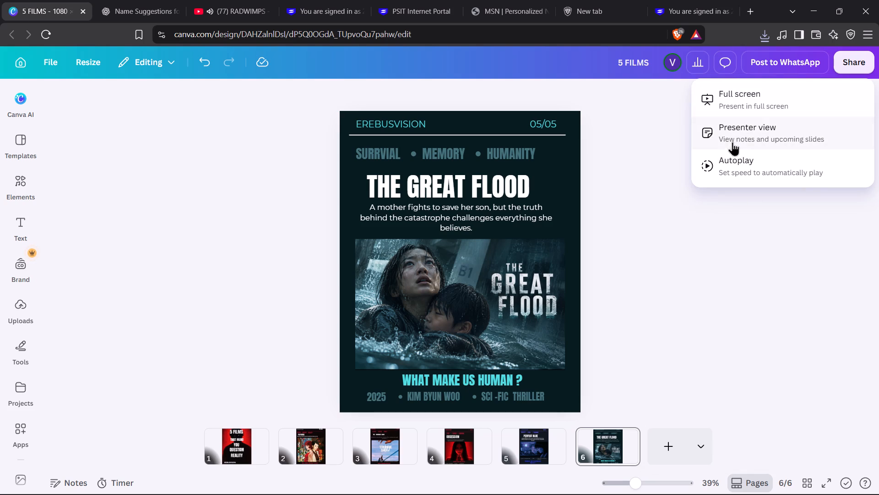
left_click(721, 106)
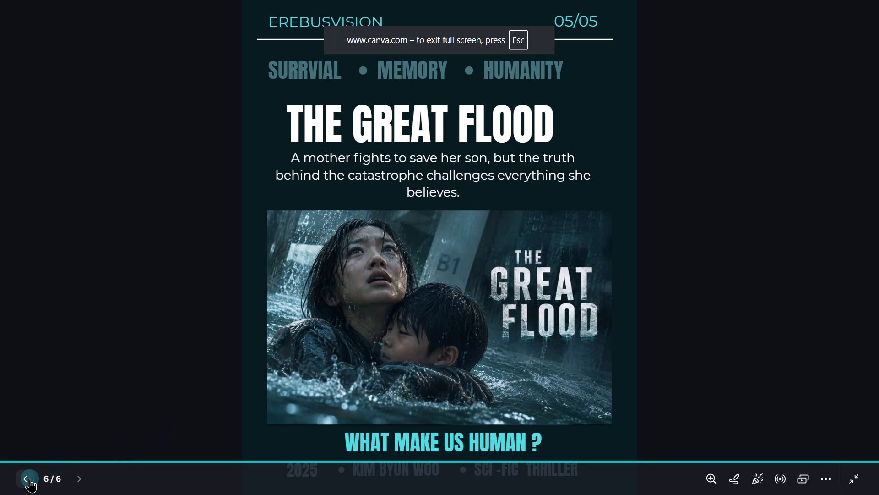
left_click(30, 478)
left_click(30, 478)
left_click(30, 478)
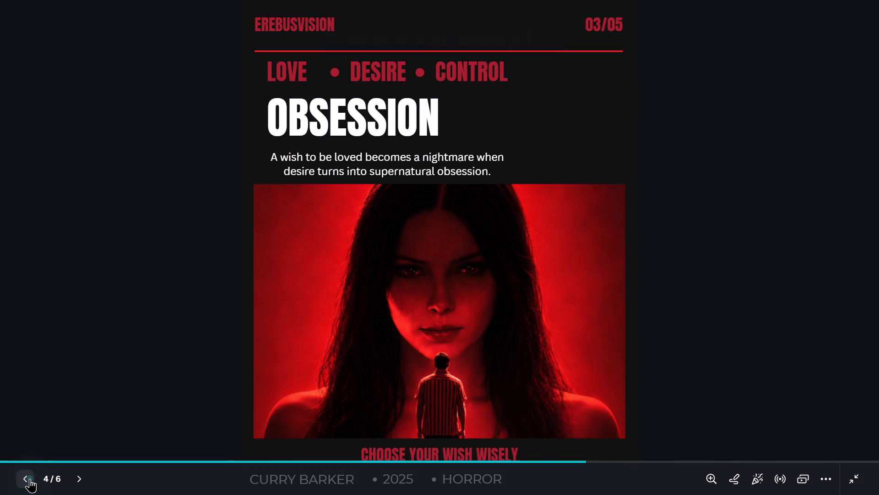
left_click(30, 478)
left_click(30, 478)
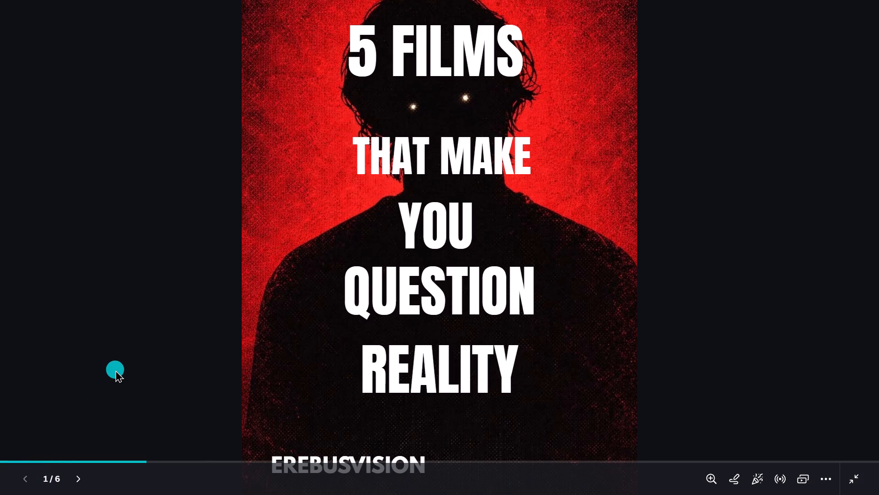
Review the film pages from 01/05 to 04/05 in full screen, going back and forth to compare their layouts.
key("Right")
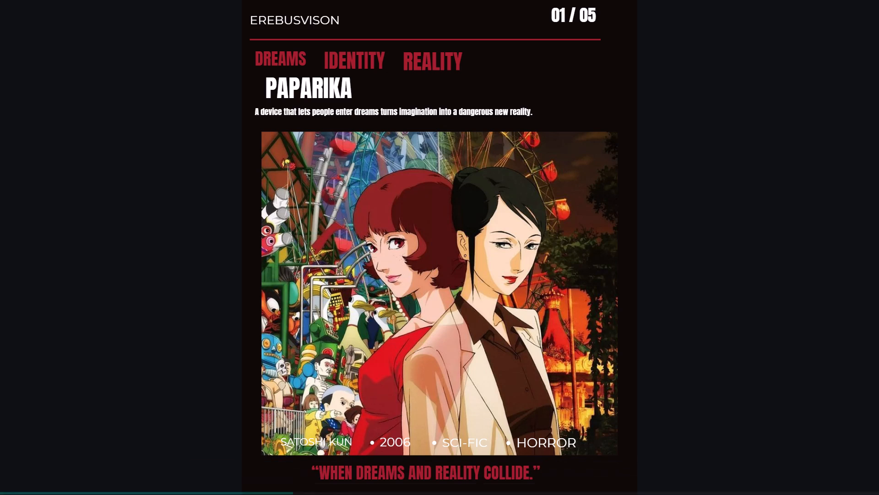
key("Right")
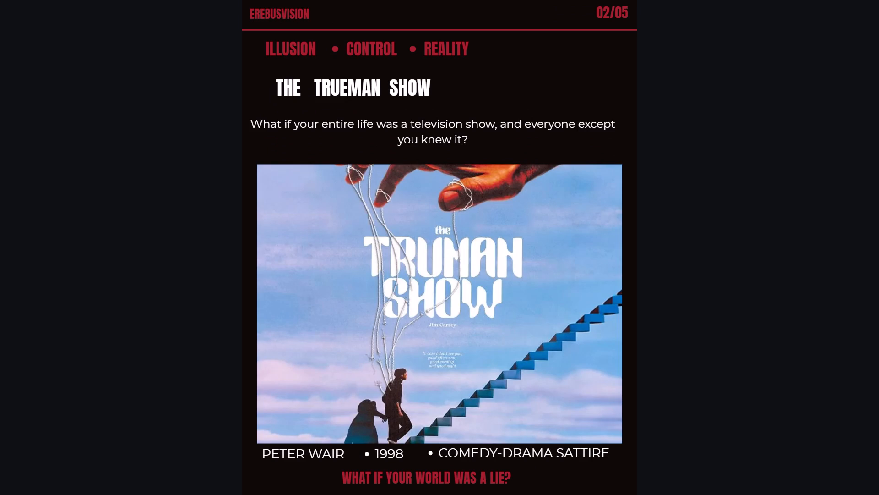
key("Right")
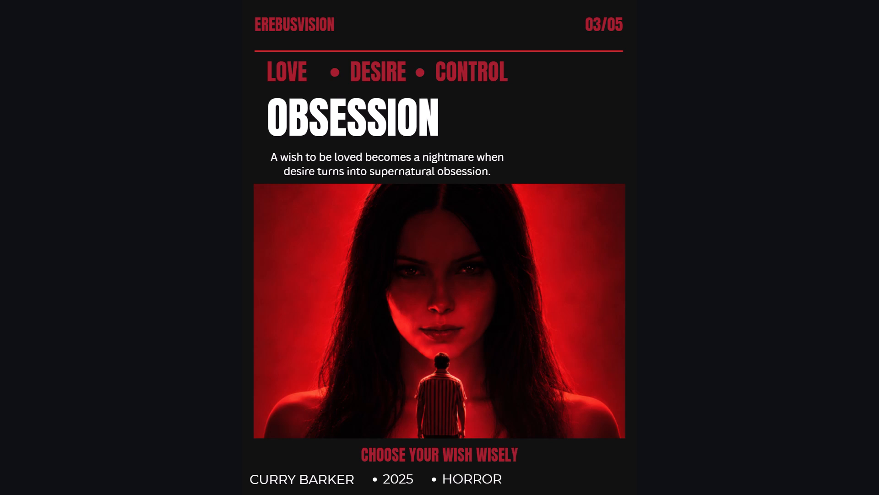
key("Right")
key("Left")
key("Right")
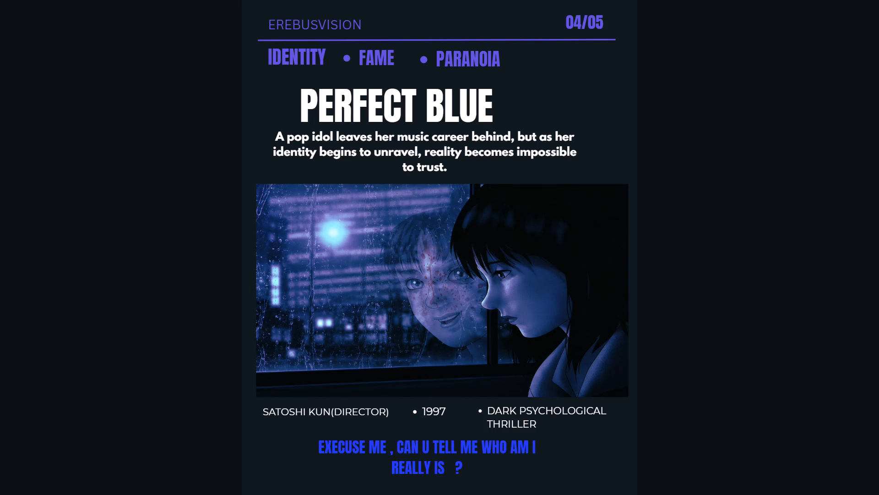
key("Left")
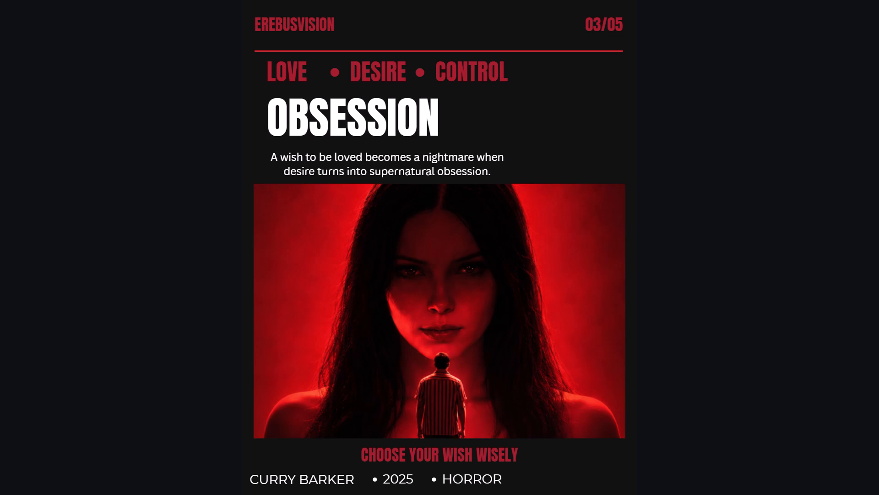
key("Right")
key("Right")
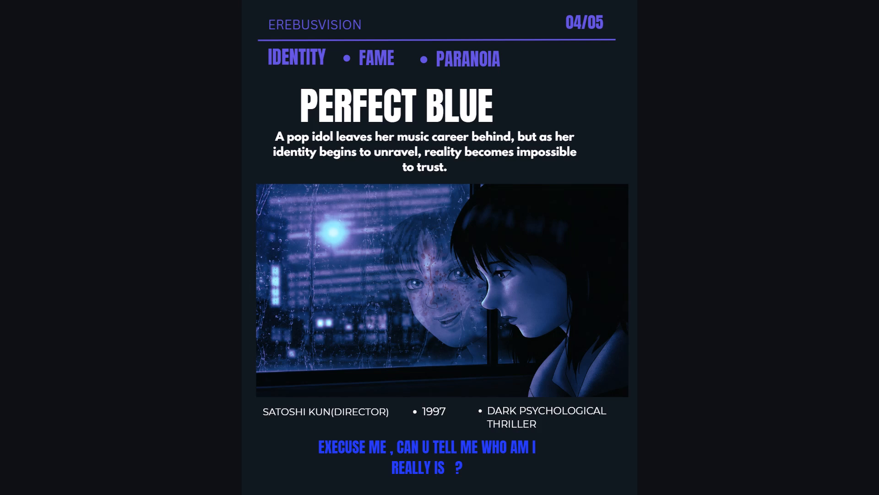
key("Left")
key("Left")
key("Left")
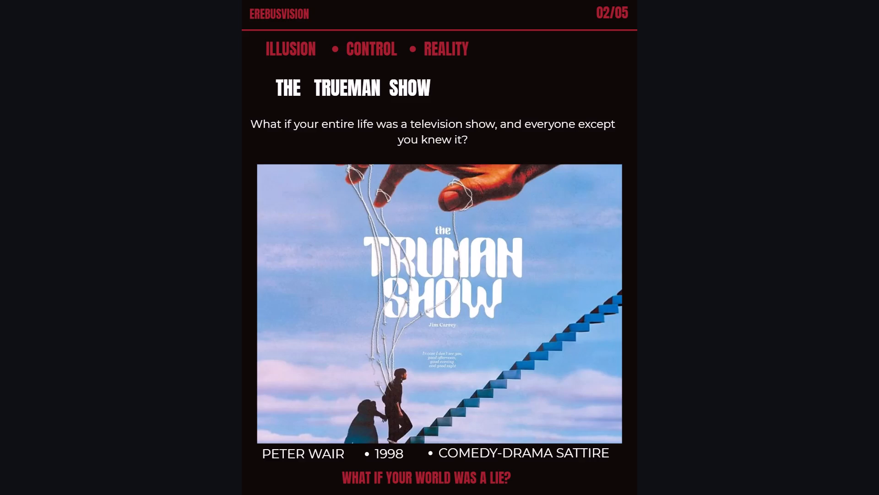
key("Left")
key("Right")
key("Left")
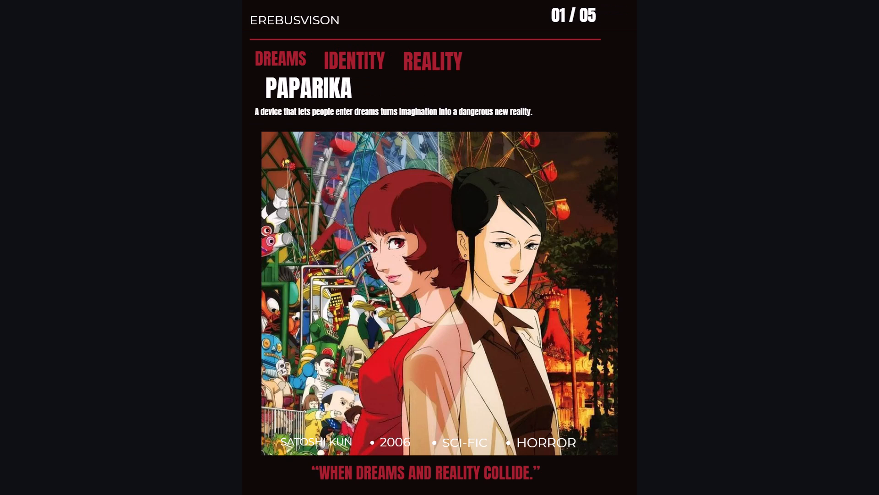
key("Right")
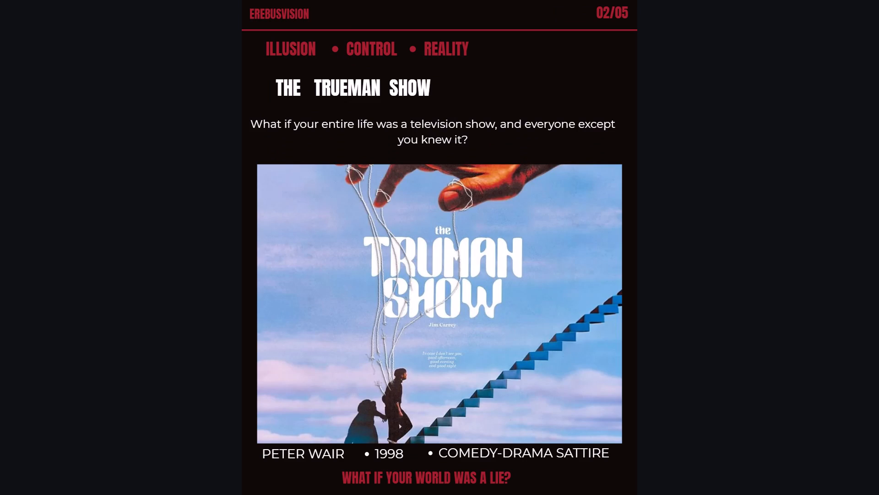
key("Right")
Review the 04/05 Perfect Blue and 05/05 The Great Flood pages in full screen, comparing them, and leave the presentation.
key("Right")
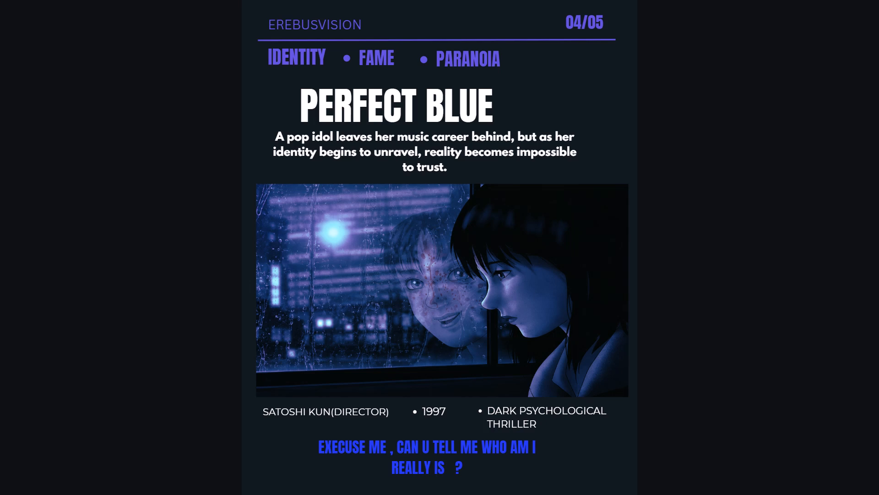
key("Right")
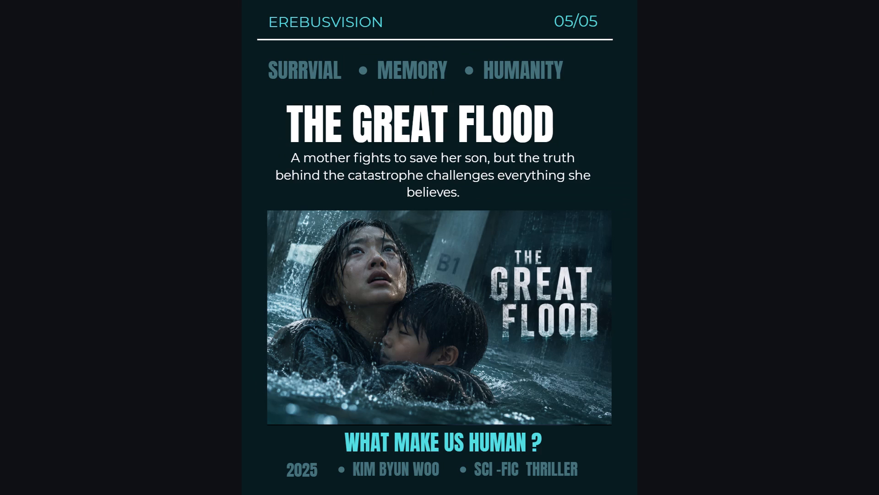
key("Left")
key("Right")
key("Left")
key("Right")
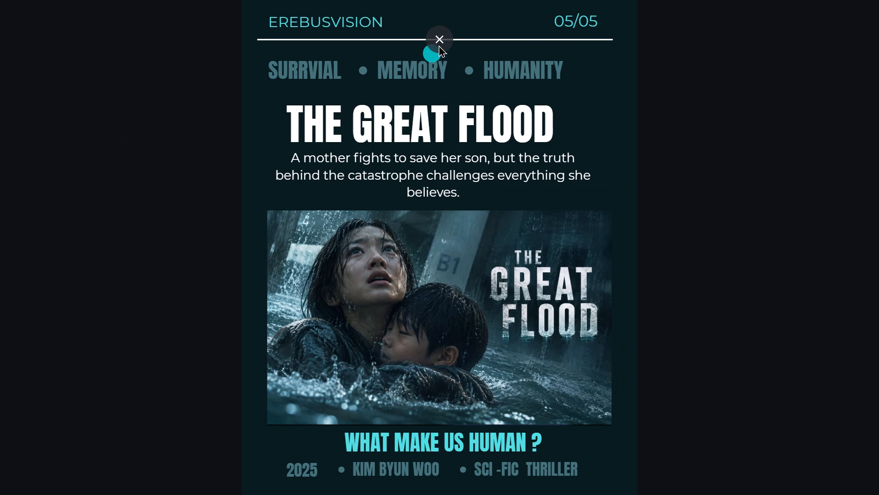
left_click(439, 43)
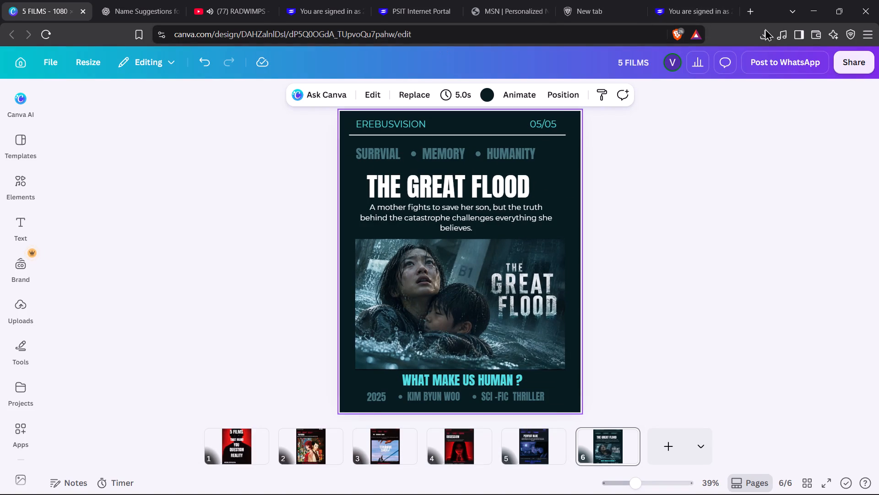
Open Instagram's Edit Profile page in a new browser tab.
left_click(745, 5)
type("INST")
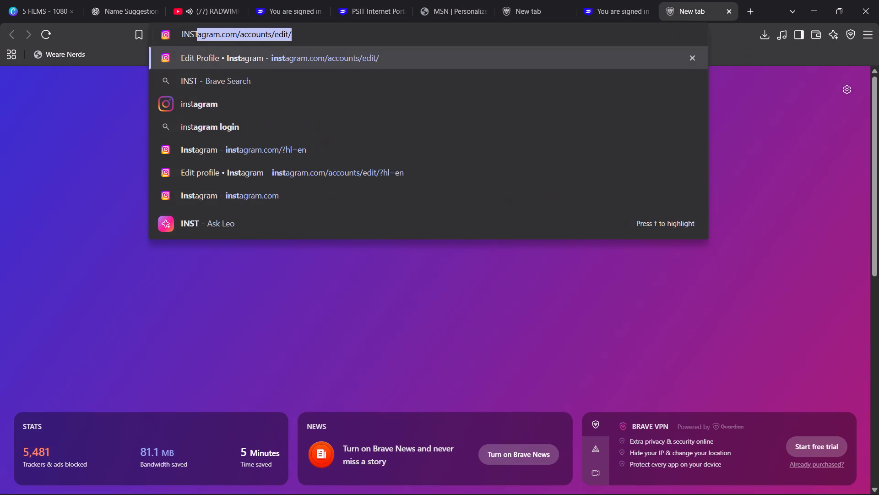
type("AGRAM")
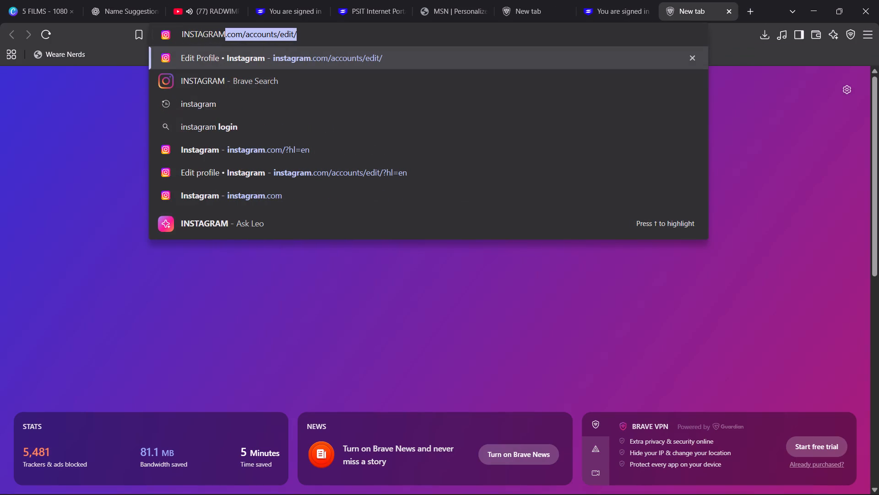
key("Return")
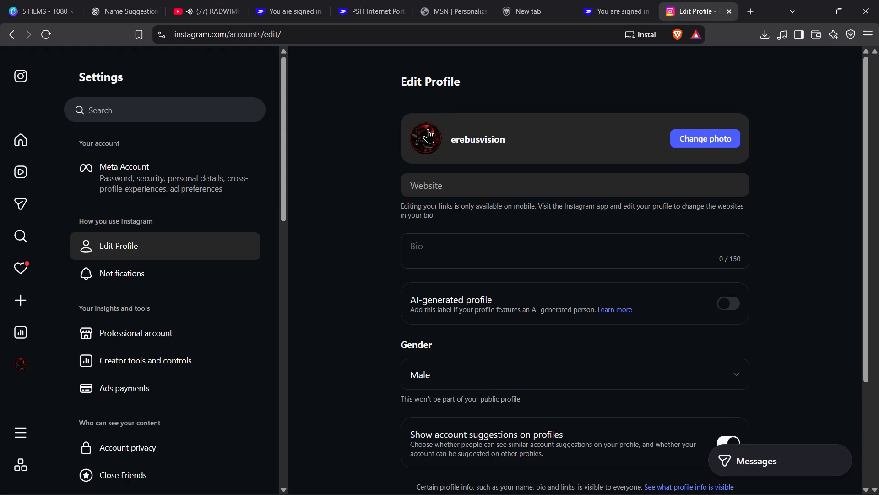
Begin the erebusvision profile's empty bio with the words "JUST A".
left_click(453, 254)
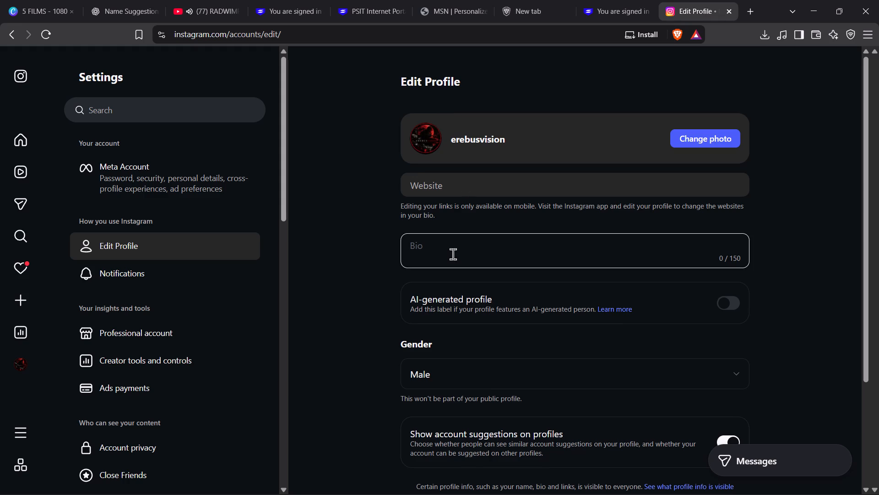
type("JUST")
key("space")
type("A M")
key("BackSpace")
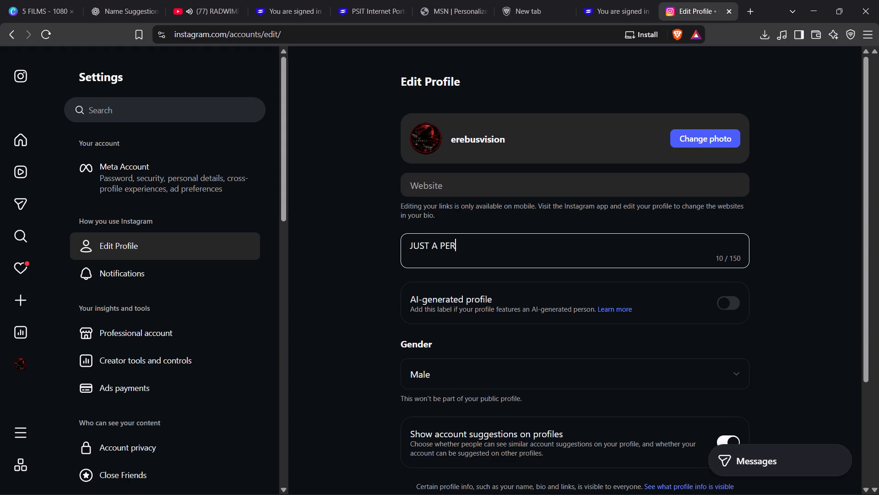